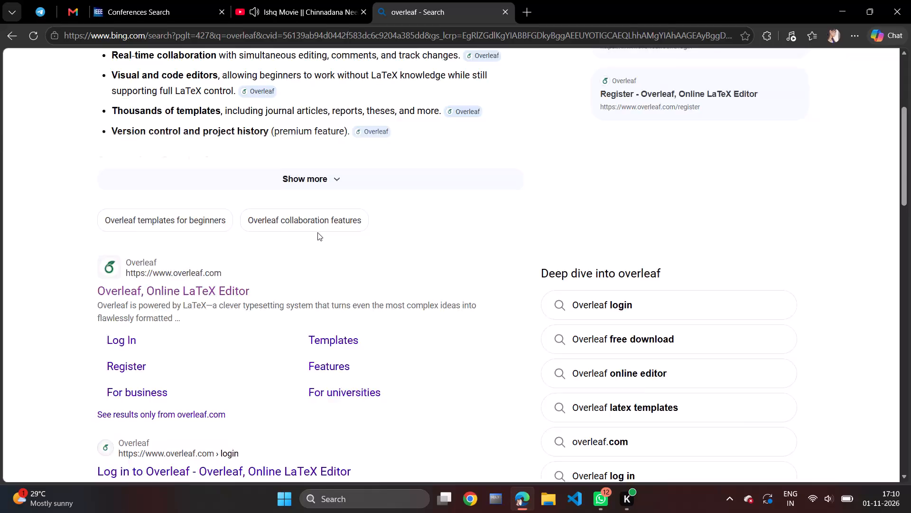
{"action": "left_click", "coordinate": [169, 228]}
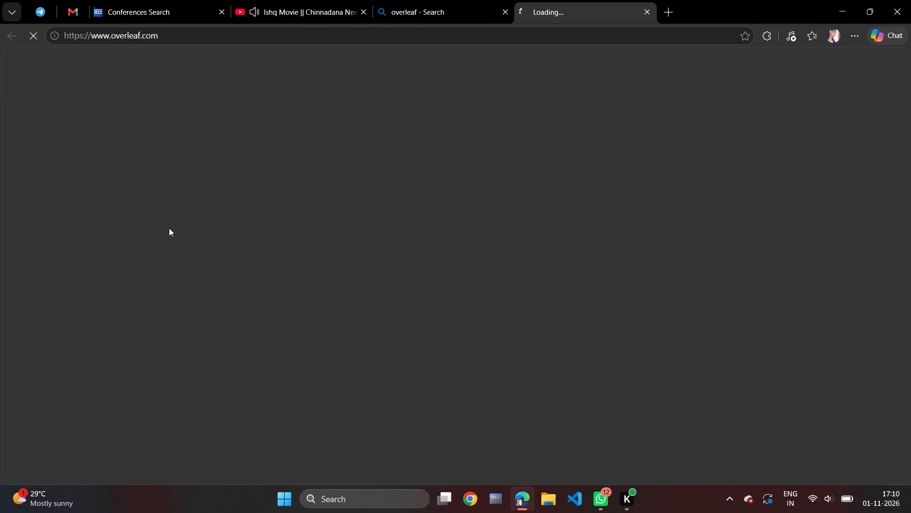
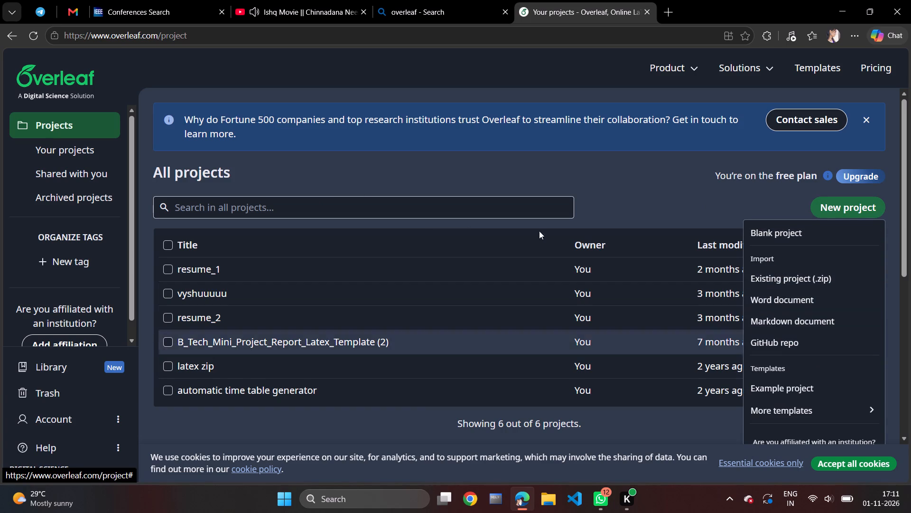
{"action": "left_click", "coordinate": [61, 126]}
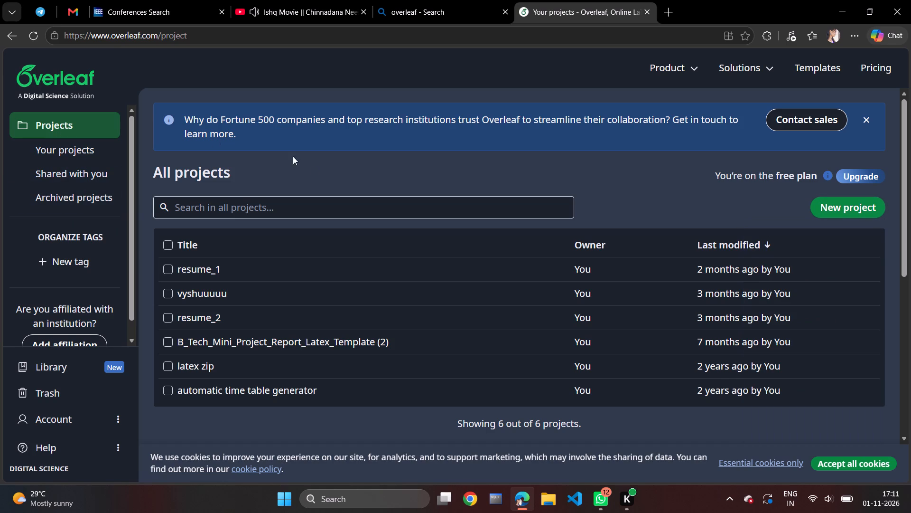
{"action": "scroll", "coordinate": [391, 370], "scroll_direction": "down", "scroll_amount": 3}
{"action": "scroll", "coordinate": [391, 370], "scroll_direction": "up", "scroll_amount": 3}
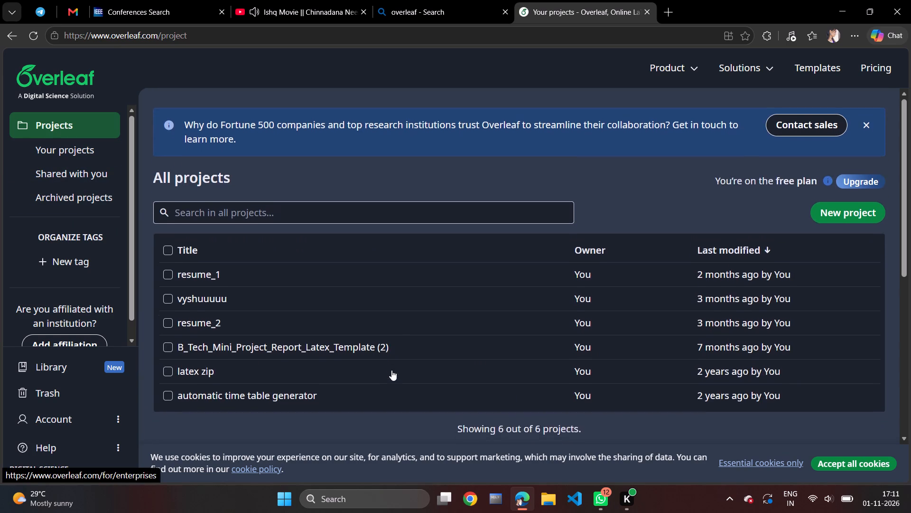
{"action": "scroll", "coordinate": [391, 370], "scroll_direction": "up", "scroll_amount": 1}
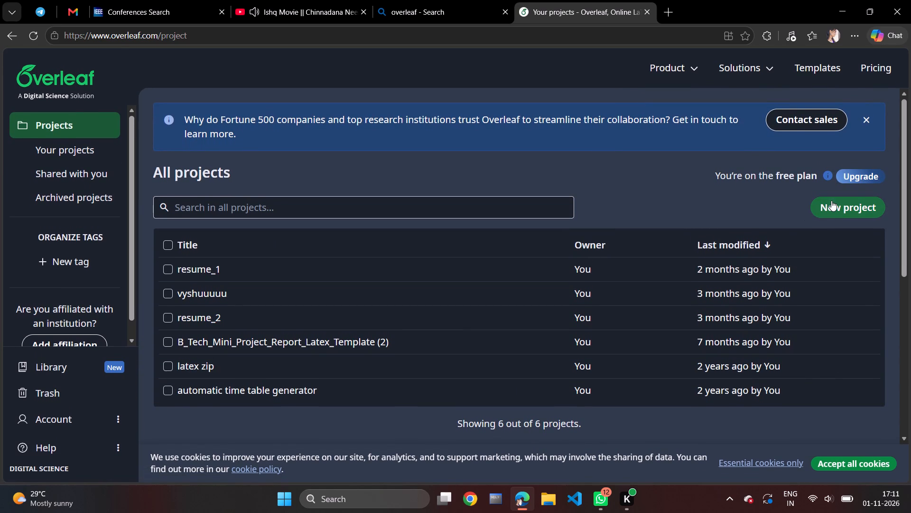
Import the existing zipped project Major_project_report from the Projects folder on drive D as a new project.
{"action": "left_click", "coordinate": [831, 200]}
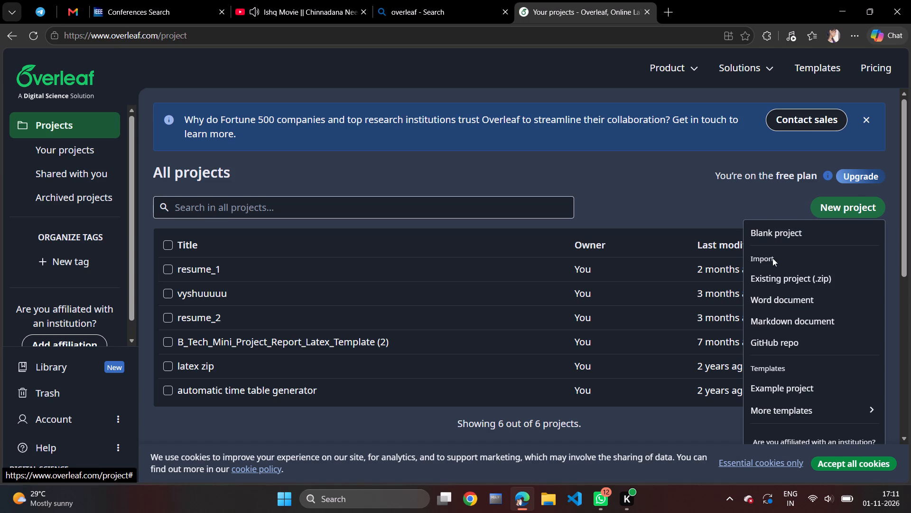
{"action": "left_click", "coordinate": [781, 282]}
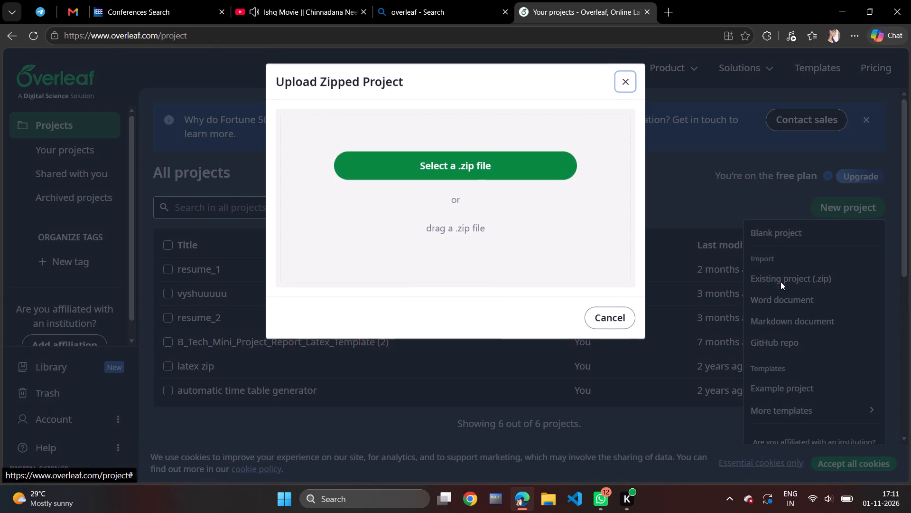
{"action": "left_click", "coordinate": [466, 175]}
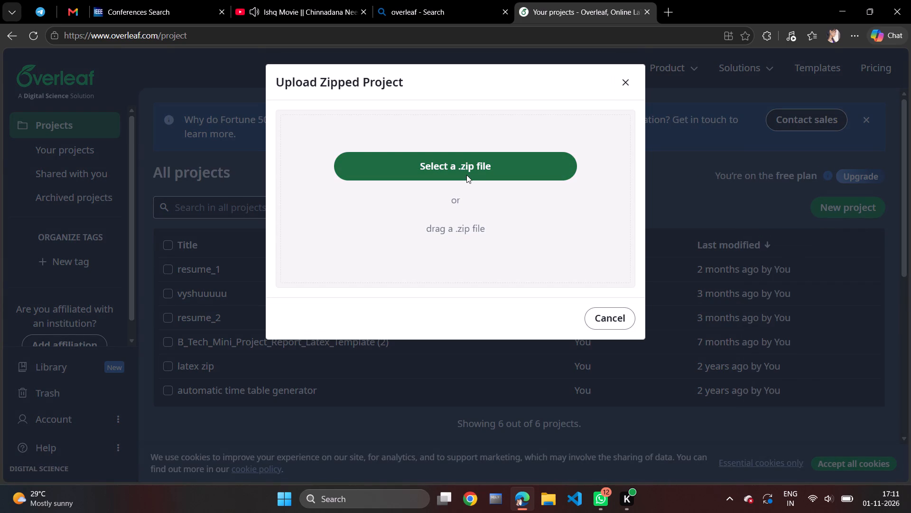
{"action": "left_click", "coordinate": [466, 175]}
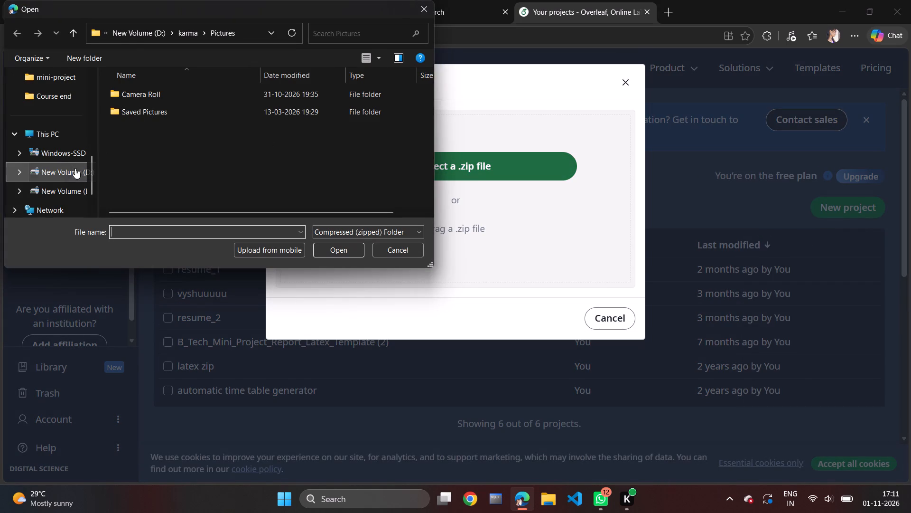
{"action": "left_click", "coordinate": [135, 35]}
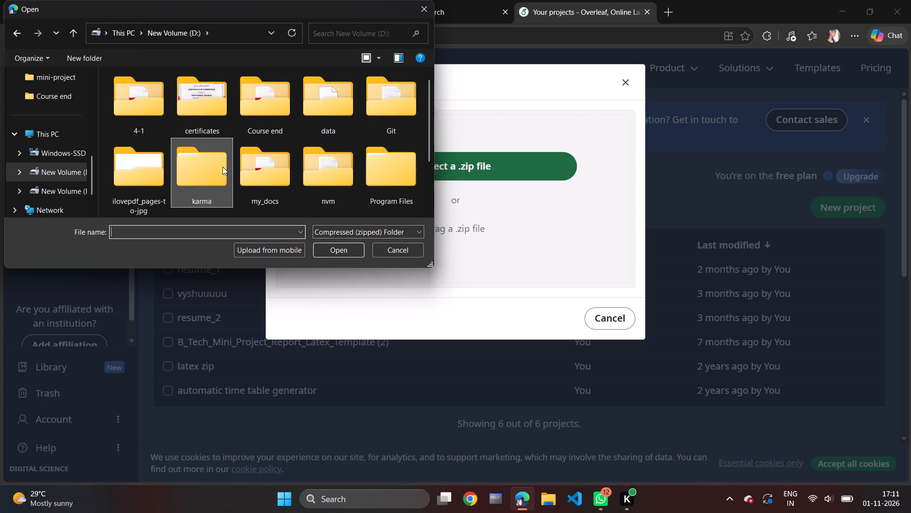
{"action": "scroll", "coordinate": [223, 167], "scroll_direction": "down", "scroll_amount": 1}
{"action": "double_click", "coordinate": [158, 180]}
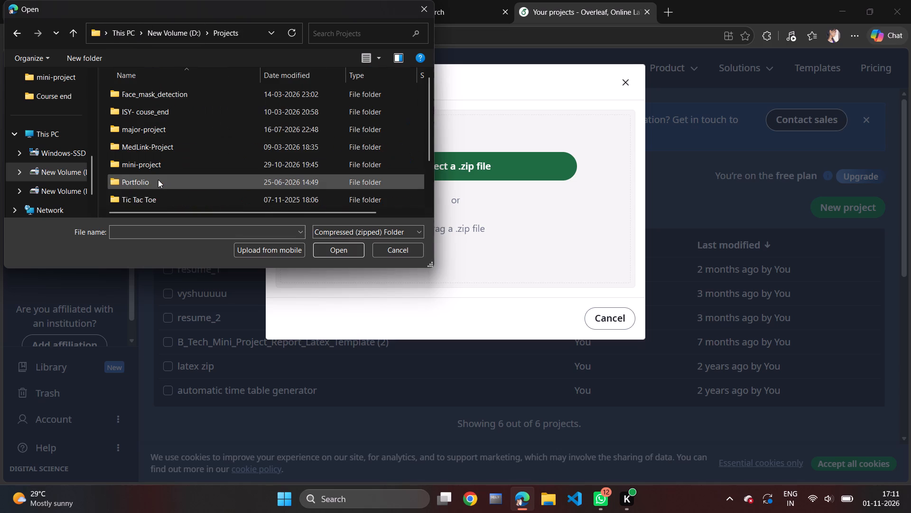
{"action": "left_click", "coordinate": [143, 134]}
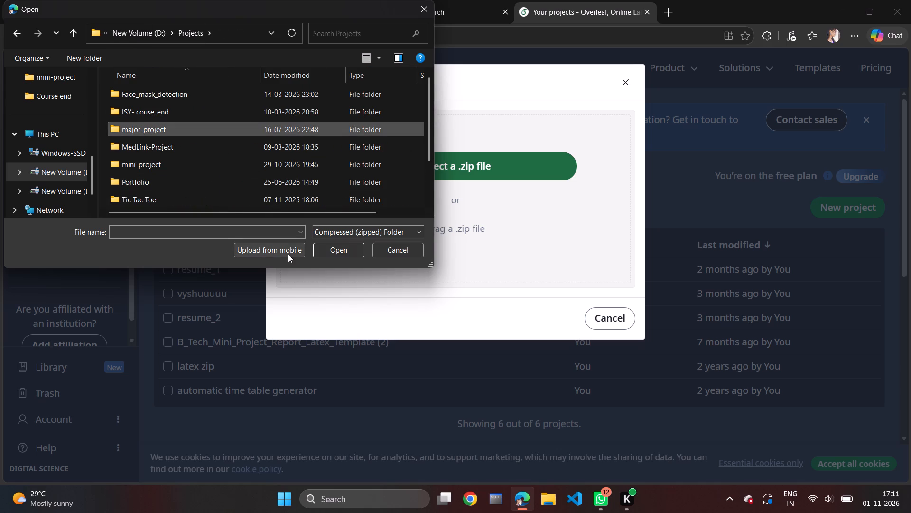
{"action": "scroll", "coordinate": [211, 138], "scroll_direction": "down", "scroll_amount": 2}
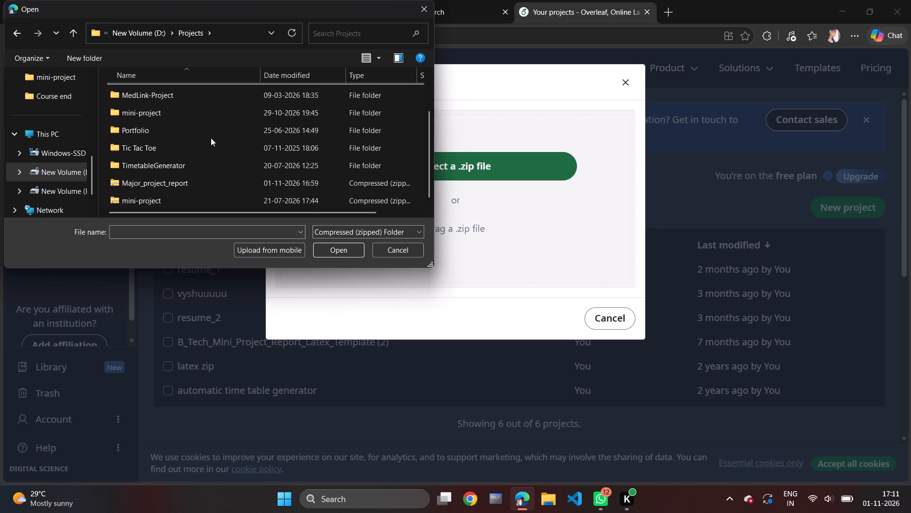
{"action": "left_click", "coordinate": [180, 184]}
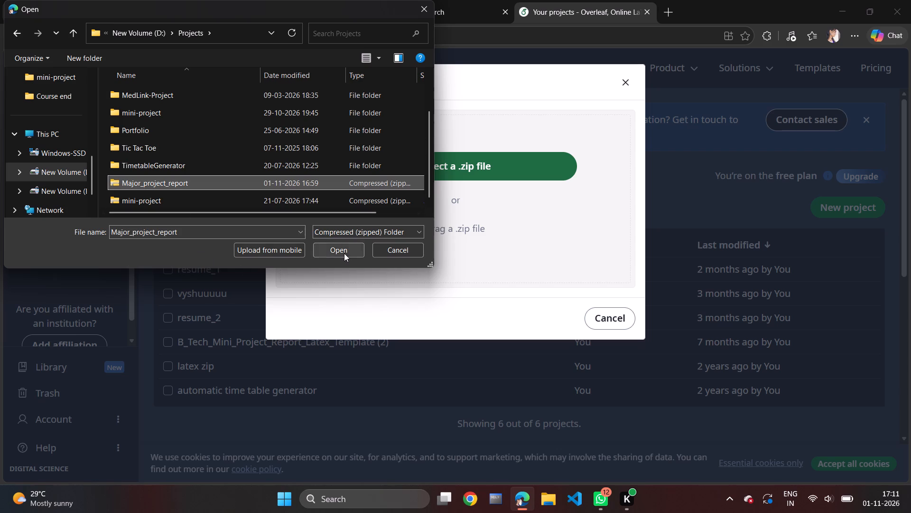
{"action": "left_click", "coordinate": [344, 253]}
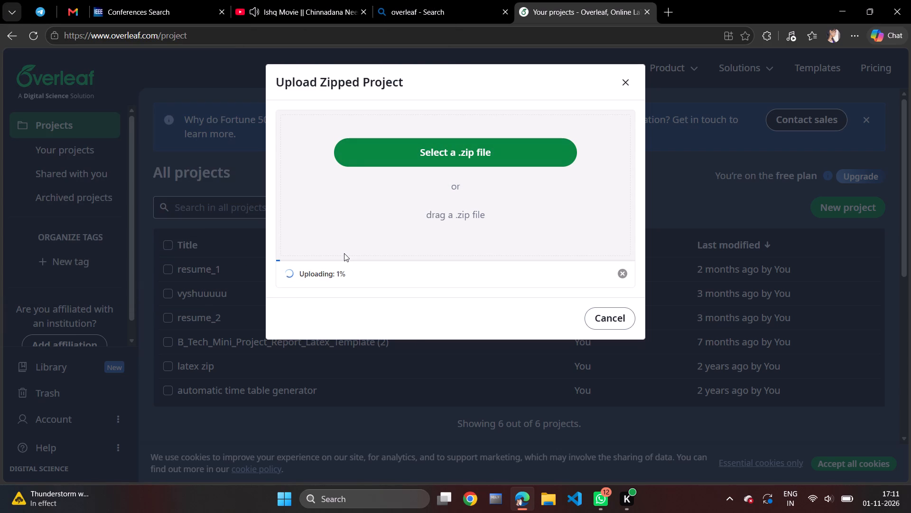
{"action": "left_click", "coordinate": [418, 317]}
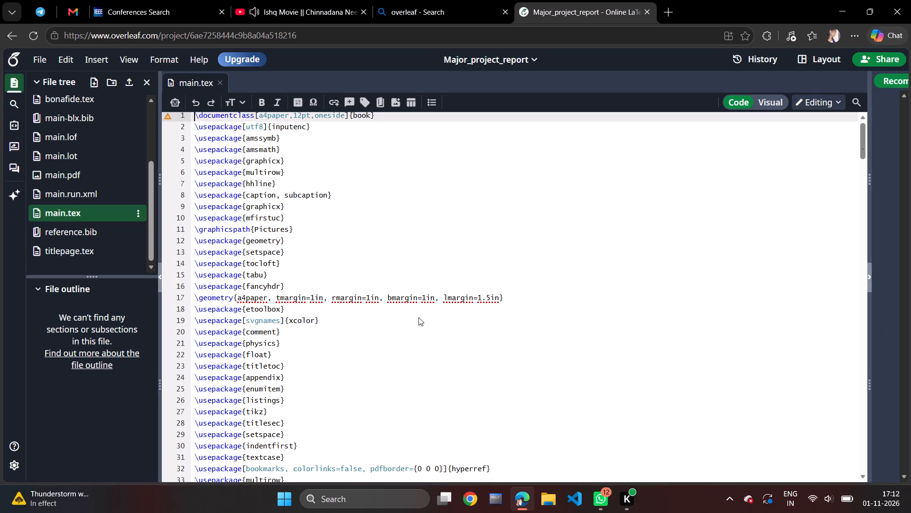
Look through the preamble of main.tex, including the title, student information and department definitions.
{"action": "scroll", "coordinate": [361, 274], "scroll_direction": "up", "scroll_amount": 4}
{"action": "scroll", "coordinate": [361, 274], "scroll_direction": "down", "scroll_amount": 1}
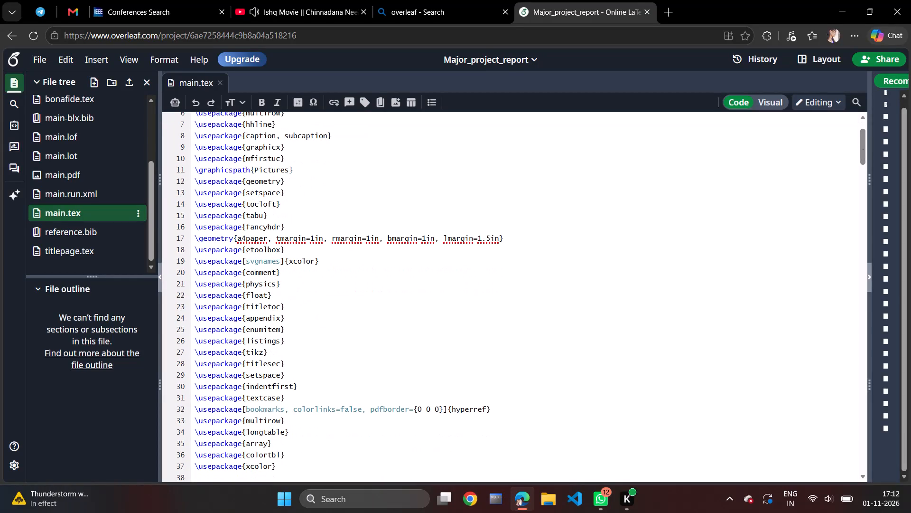
{"action": "scroll", "coordinate": [361, 274], "scroll_direction": "down", "scroll_amount": 4}
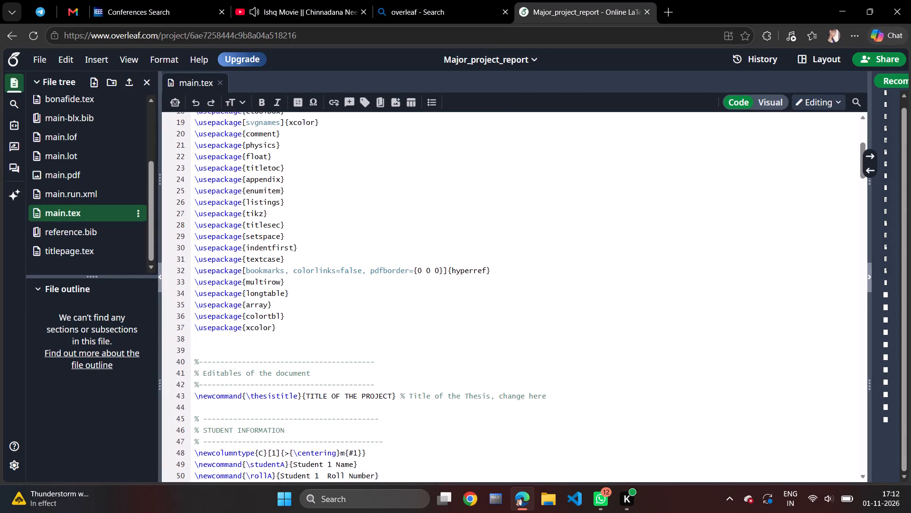
{"action": "scroll", "coordinate": [361, 274], "scroll_direction": "down", "scroll_amount": 4}
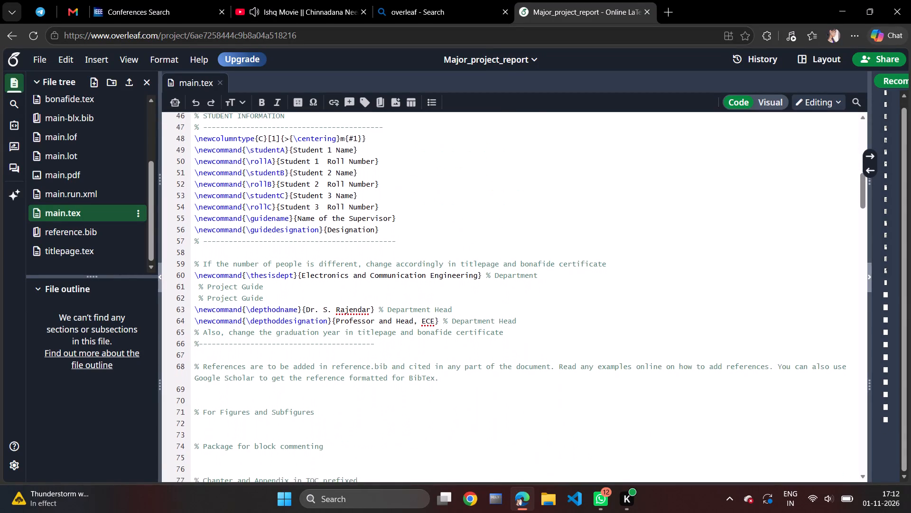
{"action": "scroll", "coordinate": [361, 274], "scroll_direction": "down", "scroll_amount": 1}
{"action": "scroll", "coordinate": [361, 274], "scroll_direction": "up", "scroll_amount": 1}
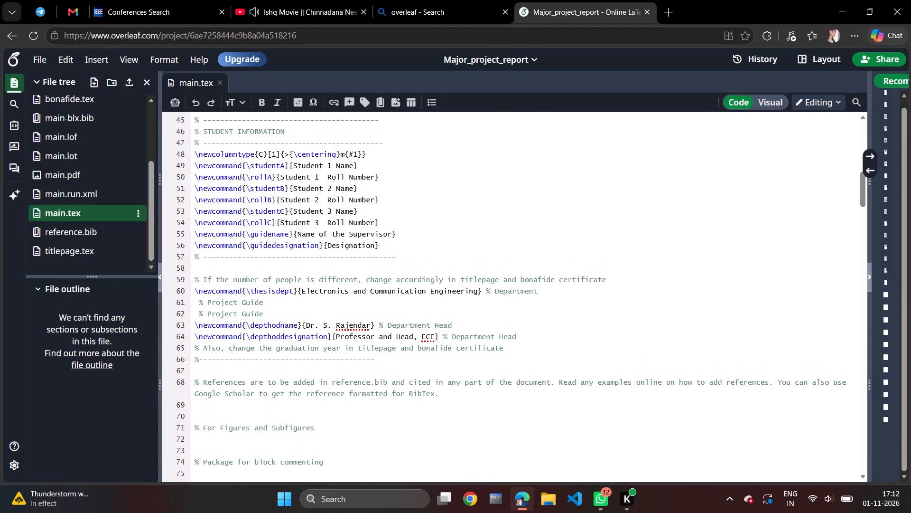
{"action": "scroll", "coordinate": [361, 274], "scroll_direction": "up", "scroll_amount": 1}
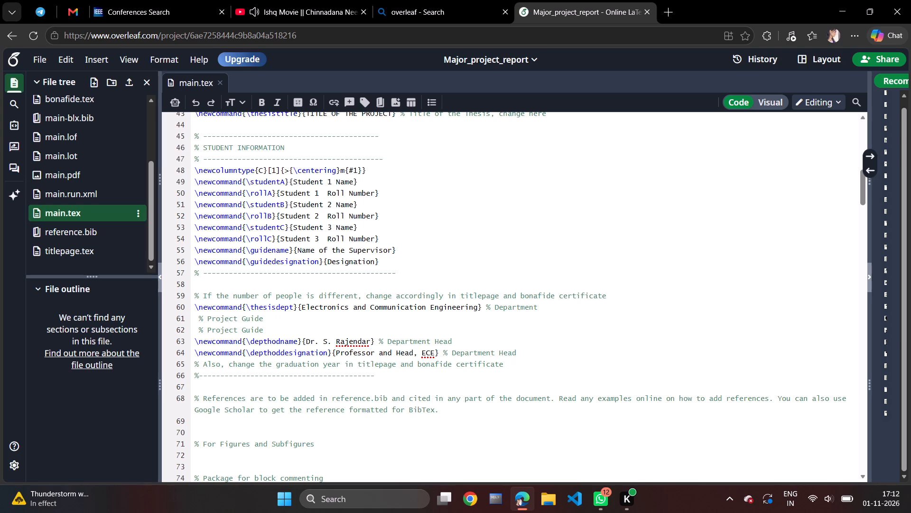
Save the document and widen the PDF preview so the title page is readable beside the source code.
{"action": "key", "text": "ctrl+s"}
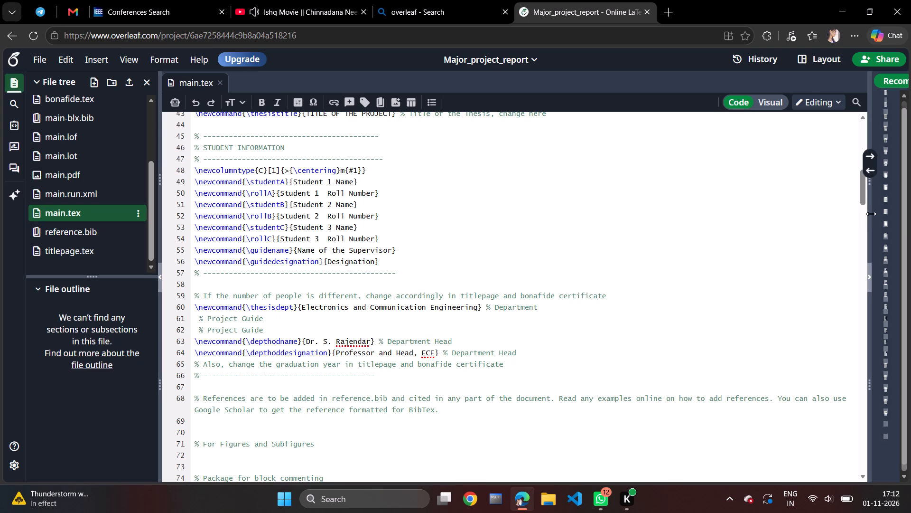
{"action": "left_click_drag", "start_coordinate": [871, 214], "coordinate": [632, 238]}
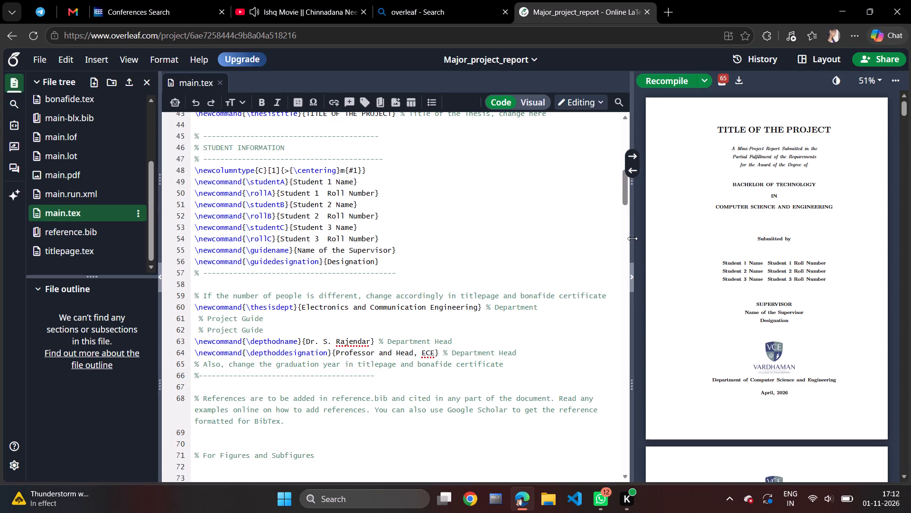
{"action": "left_click_drag", "start_coordinate": [632, 238], "coordinate": [560, 247]}
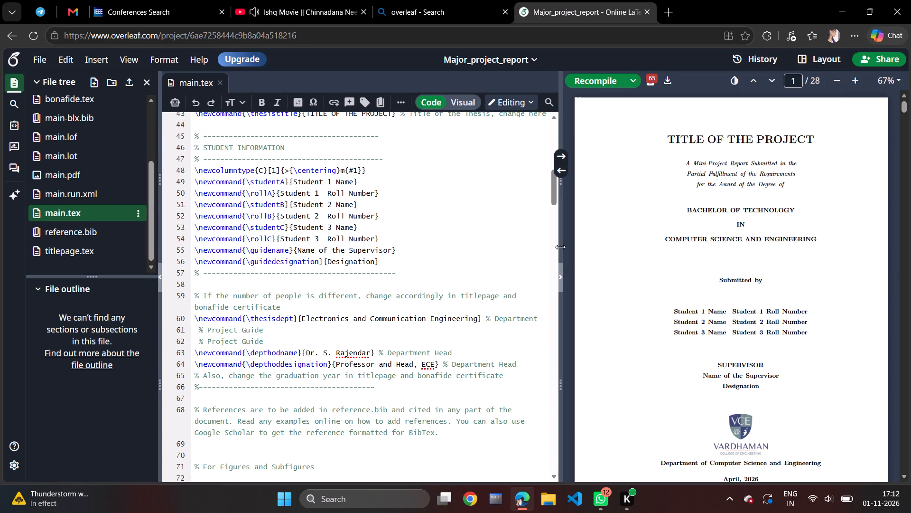
{"action": "left_click_drag", "start_coordinate": [560, 247], "coordinate": [541, 251]}
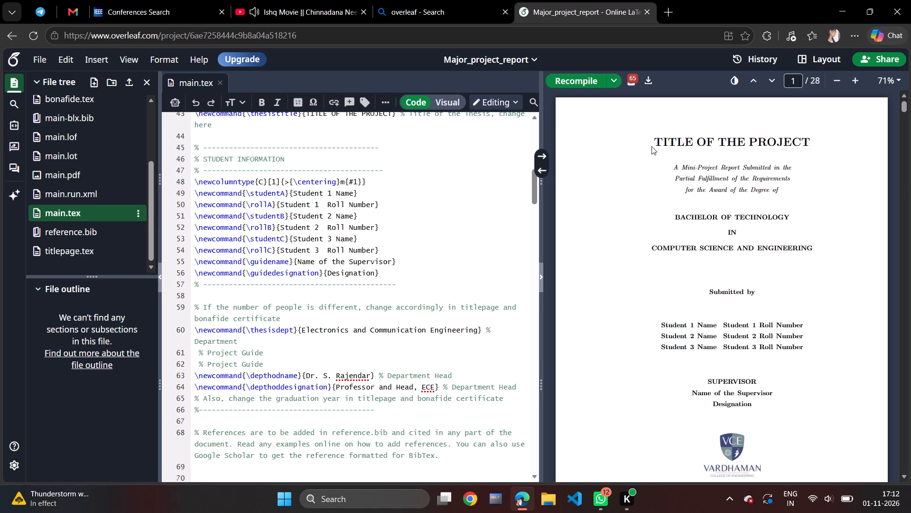
Jump from the project title in the PDF preview to its source line and examine the titlepage.tex code.
{"action": "left_click", "coordinate": [668, 137]}
{"action": "double_click", "coordinate": [668, 137]}
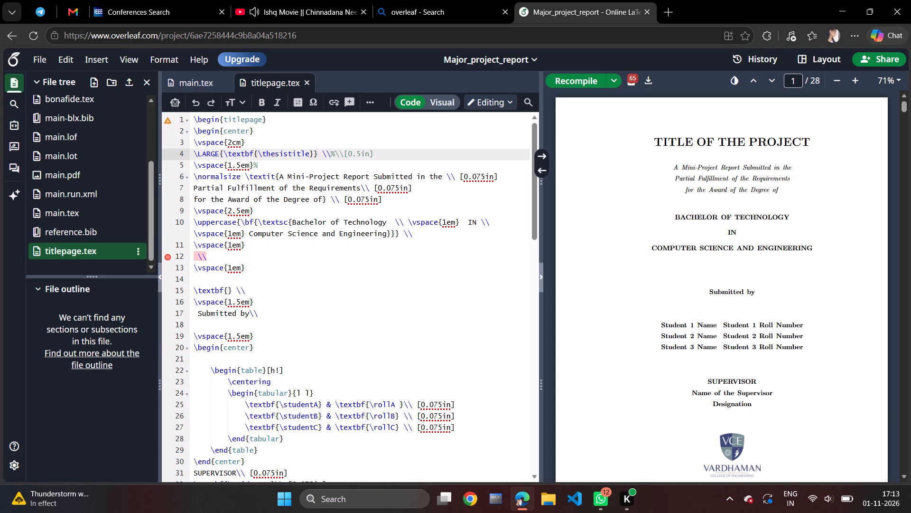
{"action": "scroll", "coordinate": [369, 225], "scroll_direction": "up", "scroll_amount": 3}
{"action": "scroll", "coordinate": [324, 228], "scroll_direction": "up", "scroll_amount": 2}
{"action": "left_click", "coordinate": [324, 228]}
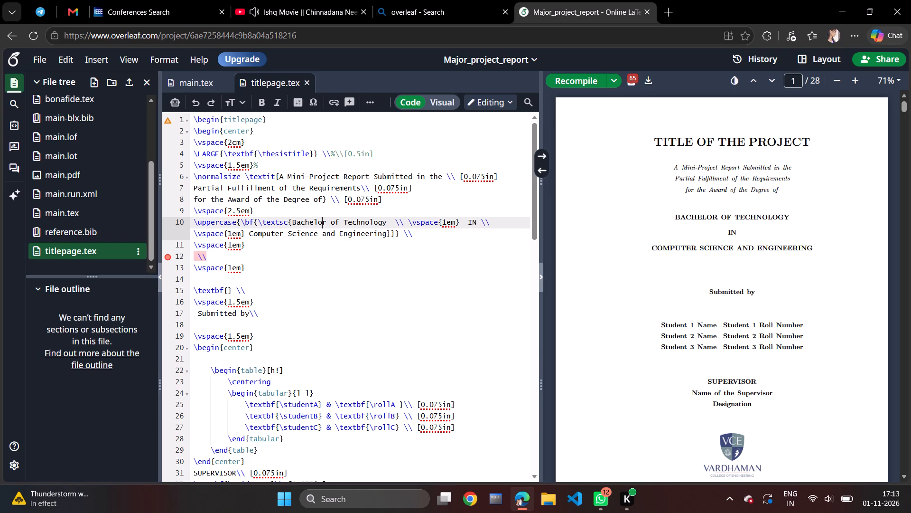
{"action": "scroll", "coordinate": [248, 153], "scroll_direction": "up", "scroll_amount": 3}
{"action": "left_click_drag", "start_coordinate": [536, 233], "coordinate": [527, 205]}
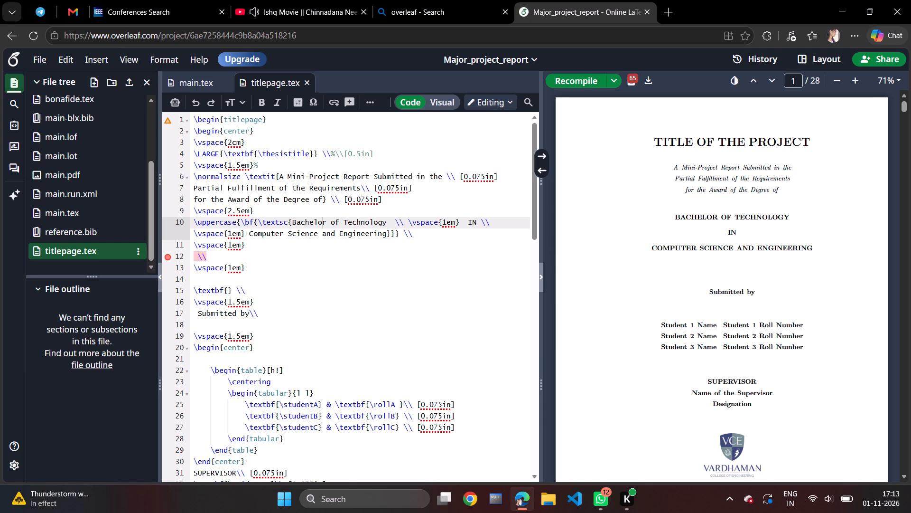
{"action": "scroll", "coordinate": [389, 277], "scroll_direction": "up", "scroll_amount": 3}
Locate the source line of the project title again and highlight the title text in the PDF preview.
{"action": "double_click", "coordinate": [727, 146]}
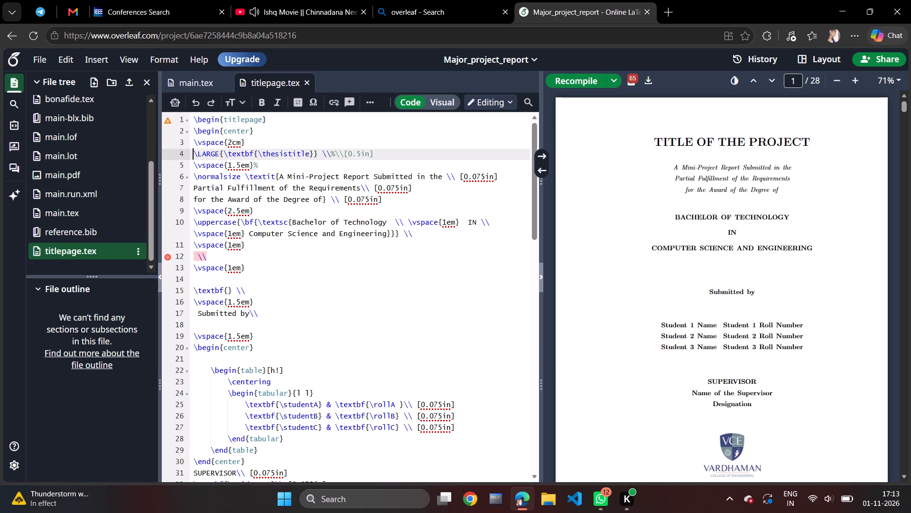
{"action": "triple_click", "coordinate": [758, 139]}
{"action": "left_click", "coordinate": [758, 139]}
{"action": "left_click_drag", "start_coordinate": [657, 143], "coordinate": [809, 139]}
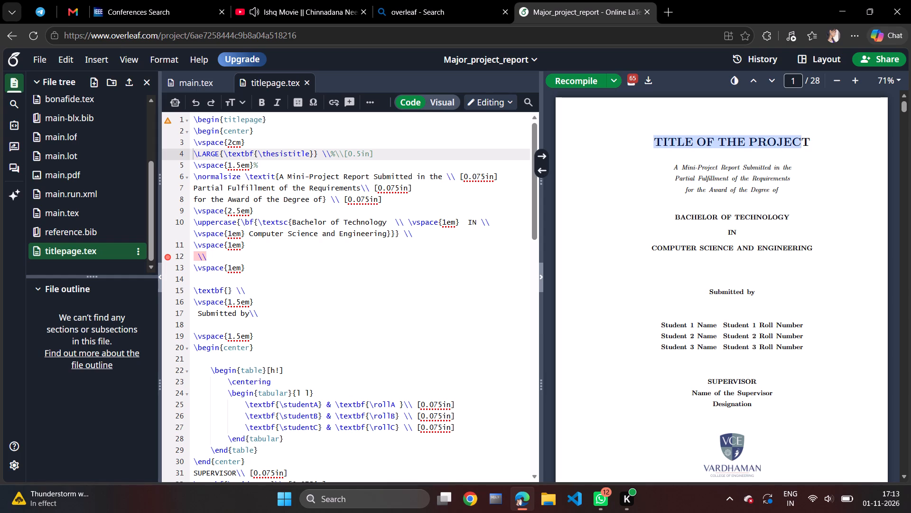
{"action": "left_click_drag", "start_coordinate": [809, 139], "coordinate": [810, 139]}
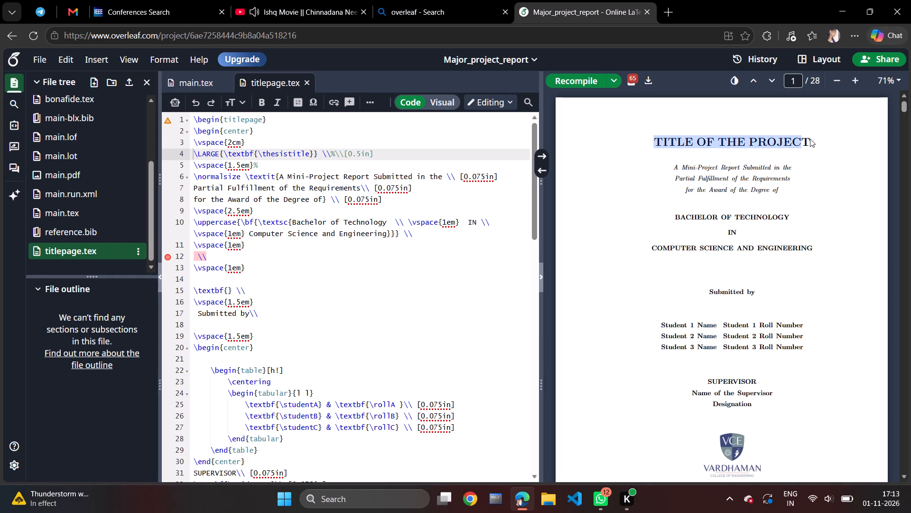
{"action": "left_click", "coordinate": [810, 139]}
Locate the source of the italic submission statement below the title in titlepage.tex.
{"action": "triple_click", "coordinate": [705, 174]}
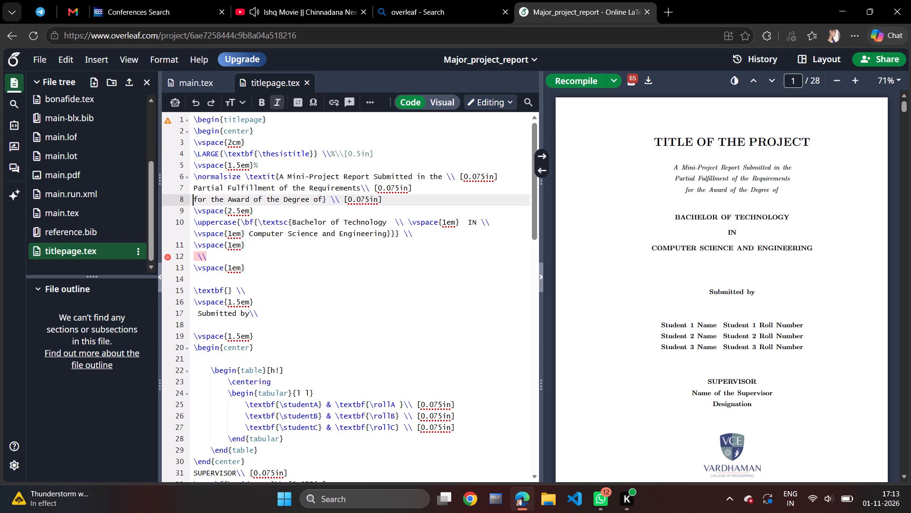
{"action": "scroll", "coordinate": [369, 209], "scroll_direction": "up", "scroll_amount": 2}
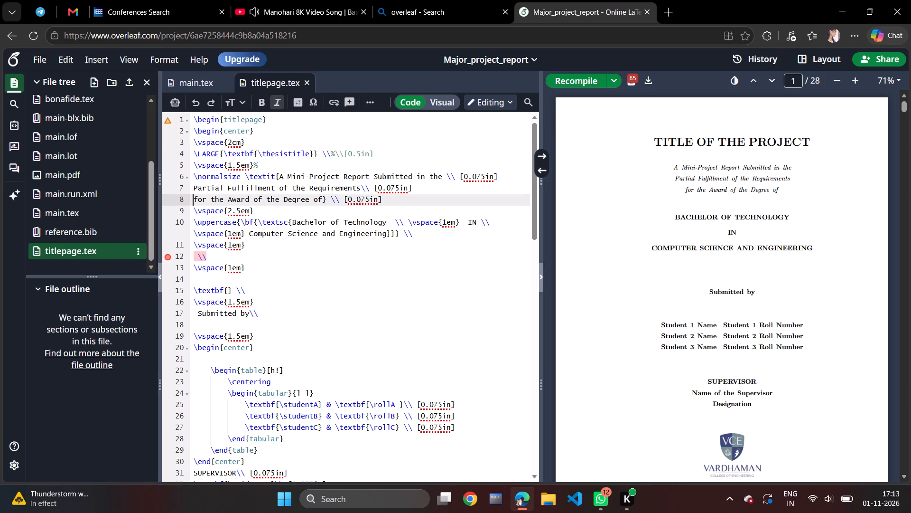
{"action": "scroll", "coordinate": [369, 209], "scroll_direction": "up", "scroll_amount": 1}
Look through the title page source in titlepage.tex, around the submission statement and degree lines.
{"action": "scroll", "coordinate": [369, 209], "scroll_direction": "down", "scroll_amount": 1}
{"action": "scroll", "coordinate": [369, 209], "scroll_direction": "up", "scroll_amount": 5}
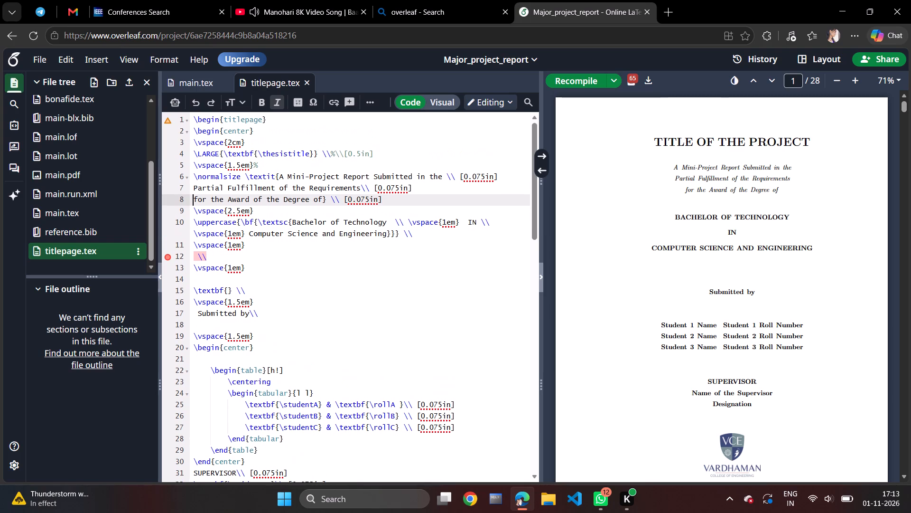
{"action": "scroll", "coordinate": [369, 209], "scroll_direction": "up", "scroll_amount": 4}
{"action": "scroll", "coordinate": [255, 141], "scroll_direction": "up", "scroll_amount": 1}
{"action": "scroll", "coordinate": [255, 141], "scroll_direction": "down", "scroll_amount": 1}
{"action": "left_click", "coordinate": [255, 141]}
{"action": "scroll", "coordinate": [325, 256], "scroll_direction": "up", "scroll_amount": 2}
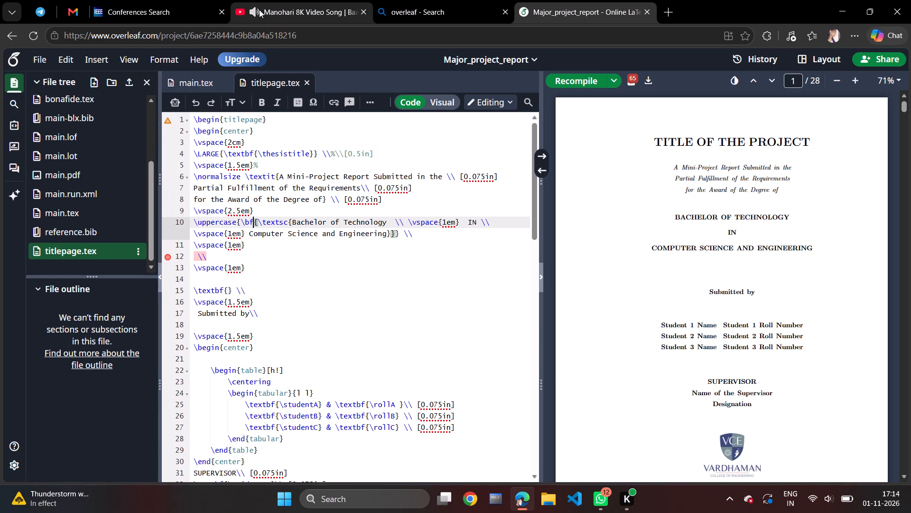
Switch to YouTube and play the suggested video "Tere Liye - Lyrical ((Jhankar))".
{"action": "left_click", "coordinate": [310, 18]}
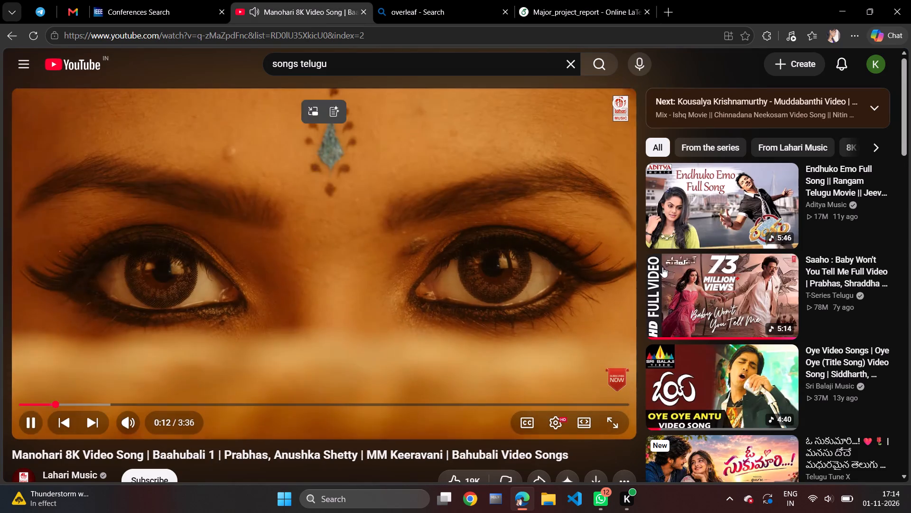
{"action": "scroll", "coordinate": [762, 352], "scroll_direction": "down", "scroll_amount": 1}
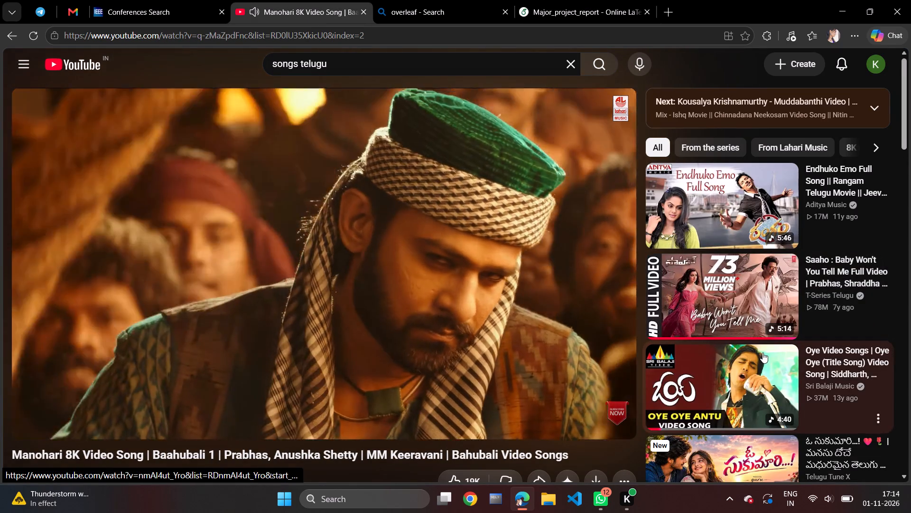
{"action": "scroll", "coordinate": [762, 352], "scroll_direction": "down", "scroll_amount": 4}
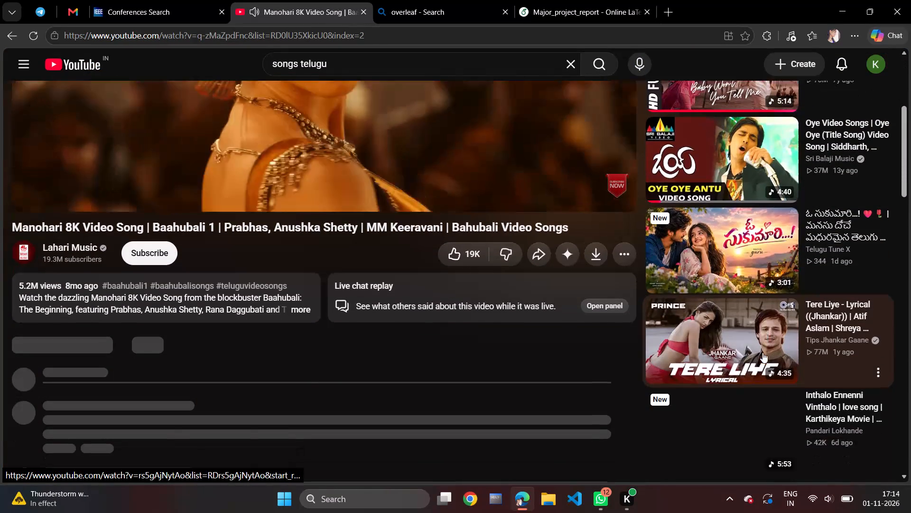
{"action": "scroll", "coordinate": [762, 352], "scroll_direction": "down", "scroll_amount": 1}
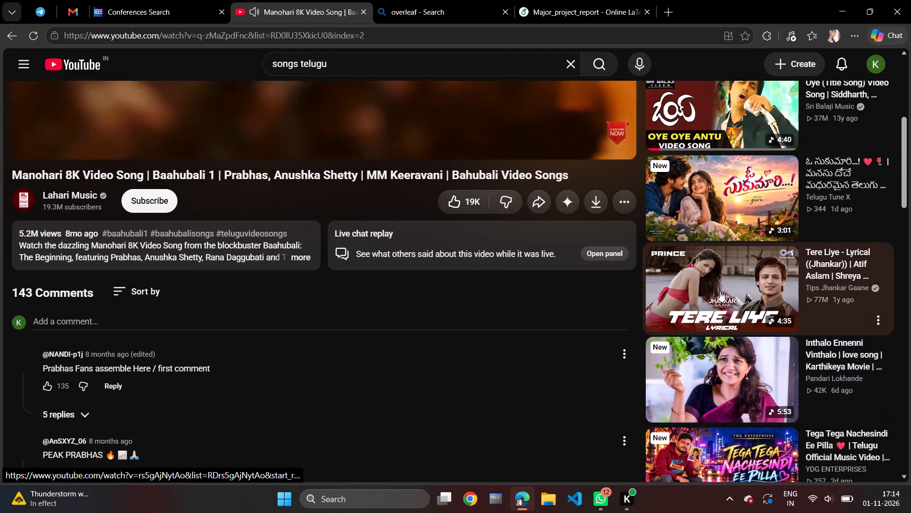
{"action": "left_click", "coordinate": [720, 291]}
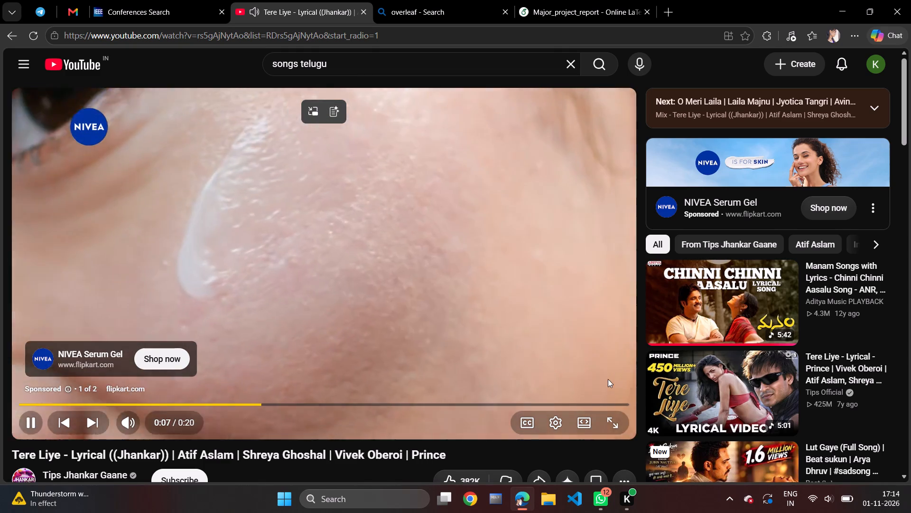
Browse the comments and suggested videos on the Tere Liye page.
{"action": "scroll", "coordinate": [558, 374], "scroll_direction": "down", "scroll_amount": 1}
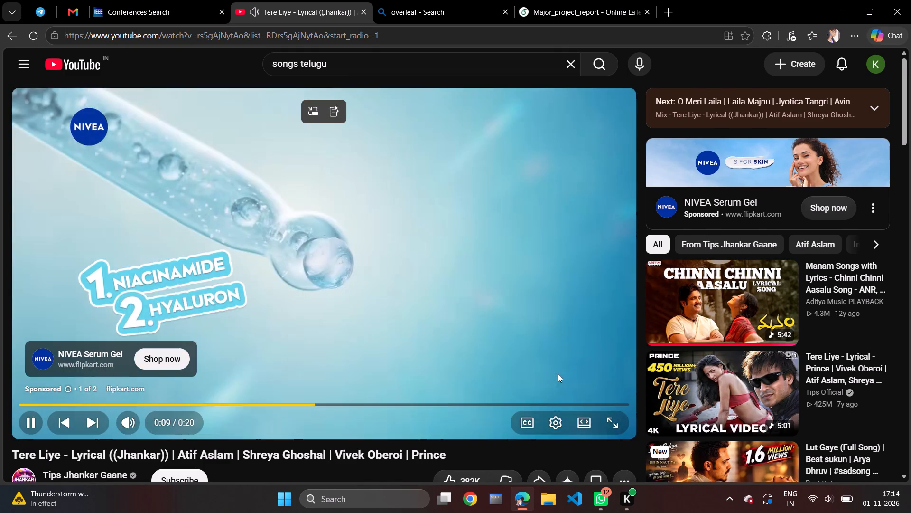
{"action": "scroll", "coordinate": [558, 374], "scroll_direction": "down", "scroll_amount": 2}
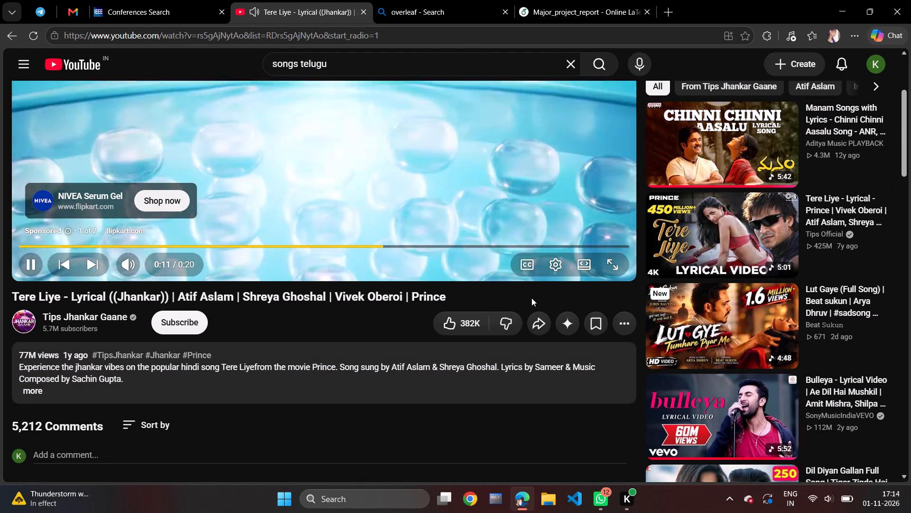
{"action": "scroll", "coordinate": [531, 298], "scroll_direction": "down", "scroll_amount": 2}
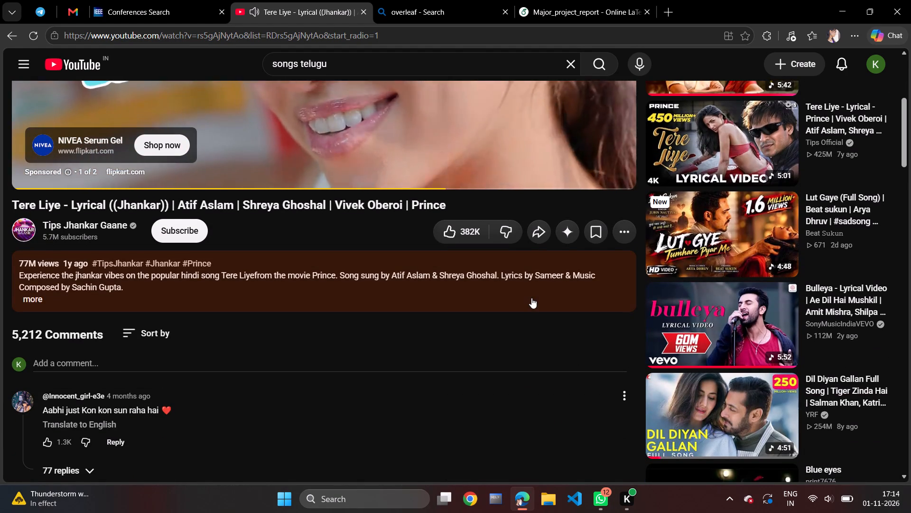
{"action": "scroll", "coordinate": [531, 298], "scroll_direction": "down", "scroll_amount": 5}
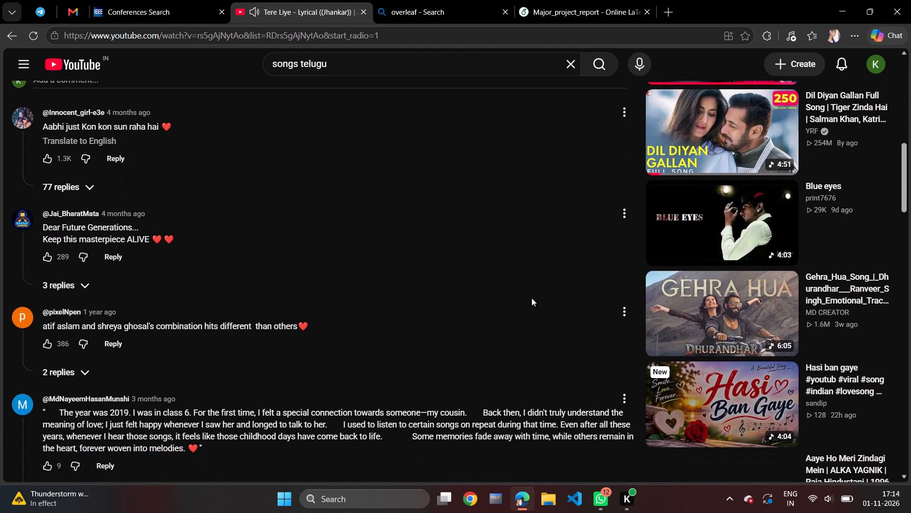
{"action": "scroll", "coordinate": [531, 298], "scroll_direction": "up", "scroll_amount": 5}
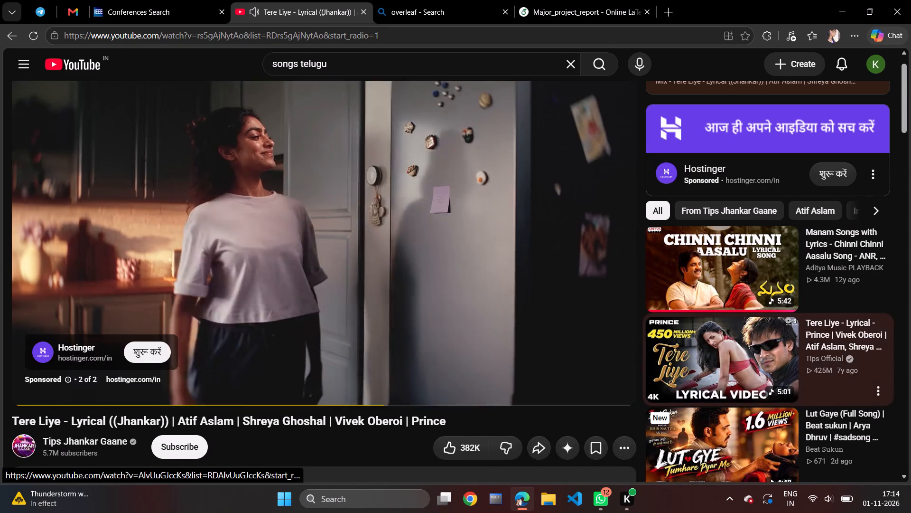
{"action": "scroll", "coordinate": [730, 393], "scroll_direction": "down", "scroll_amount": 6}
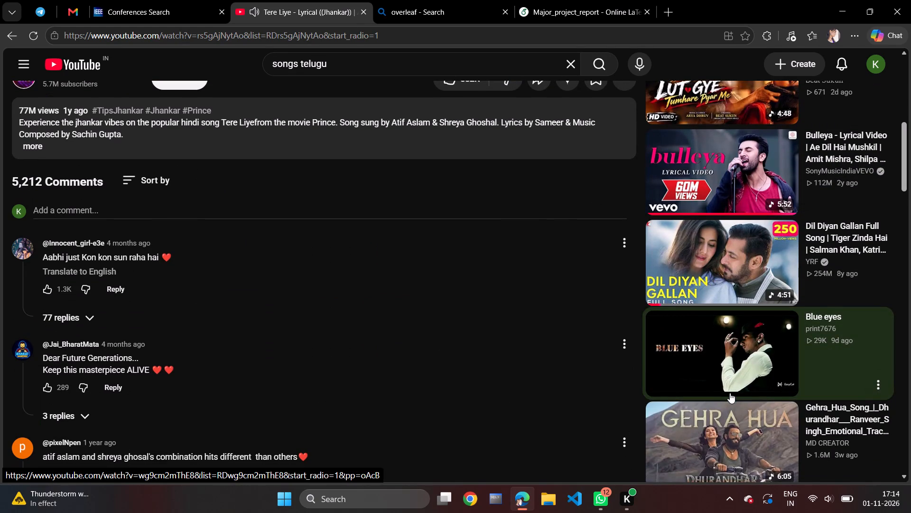
{"action": "scroll", "coordinate": [730, 393], "scroll_direction": "up", "scroll_amount": 6}
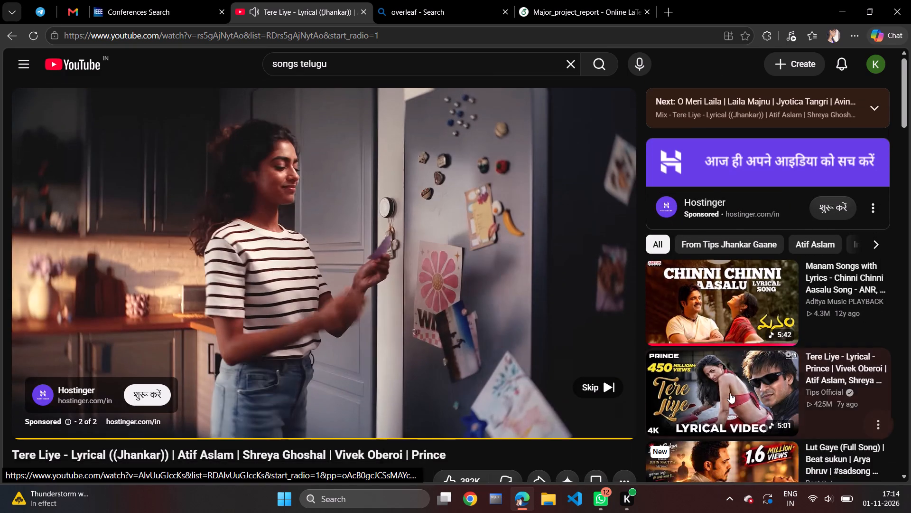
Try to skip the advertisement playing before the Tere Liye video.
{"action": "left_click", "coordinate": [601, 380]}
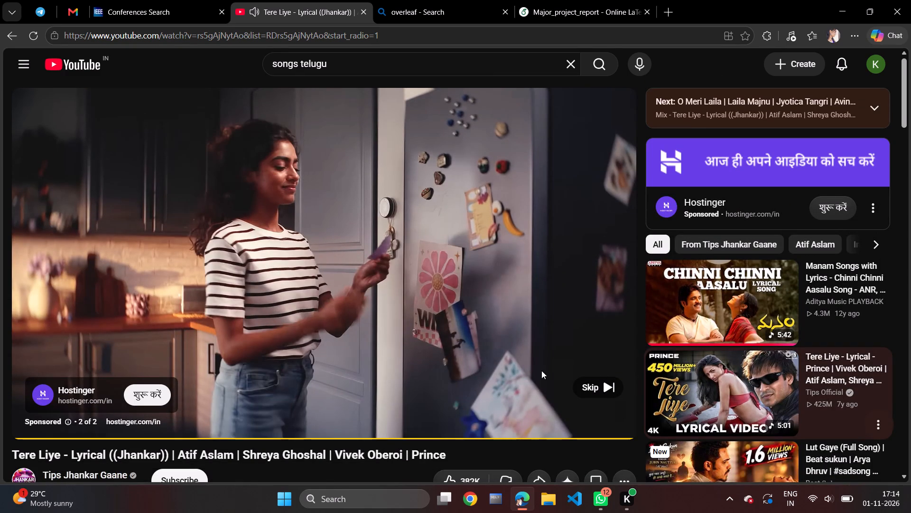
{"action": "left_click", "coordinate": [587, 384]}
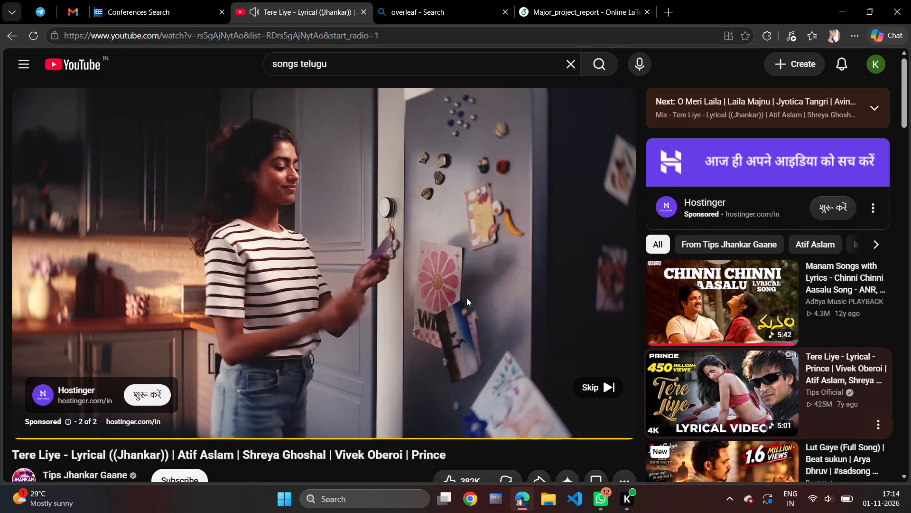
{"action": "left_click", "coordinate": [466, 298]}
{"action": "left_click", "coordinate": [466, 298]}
Switch from YouTube to the overleaf search results page.
{"action": "left_click", "coordinate": [427, 2]}
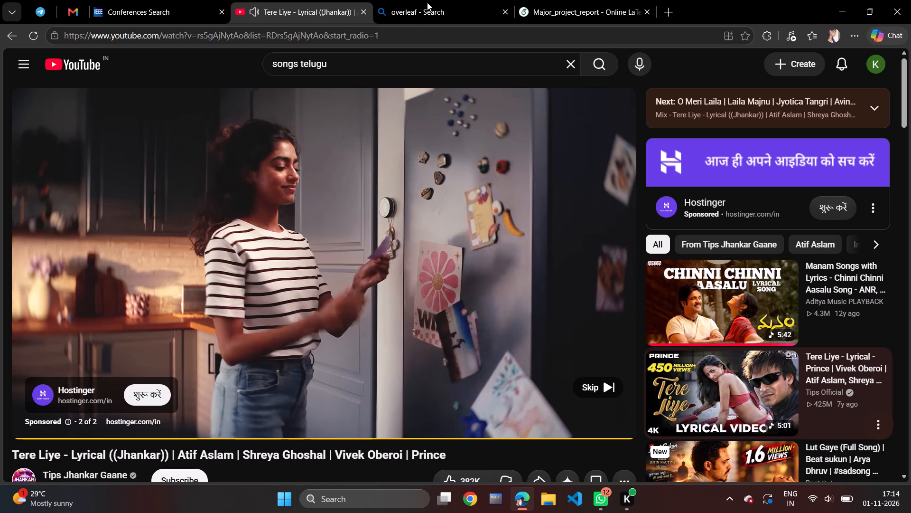
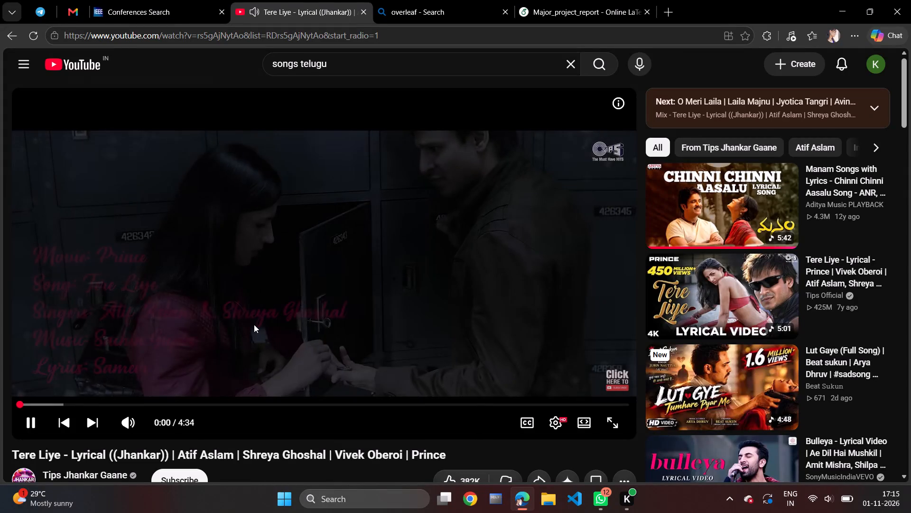
Skip forward in the Tere Liye video.
{"action": "key", "text": "Right"}
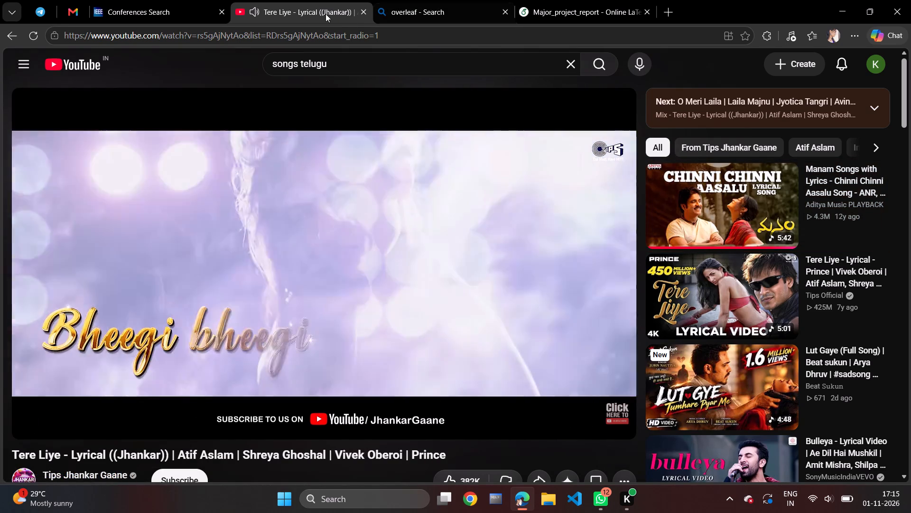
Switch from YouTube to the Major_project_report project in Overleaf.
{"action": "left_click", "coordinate": [325, 14]}
{"action": "left_click", "coordinate": [557, 4]}
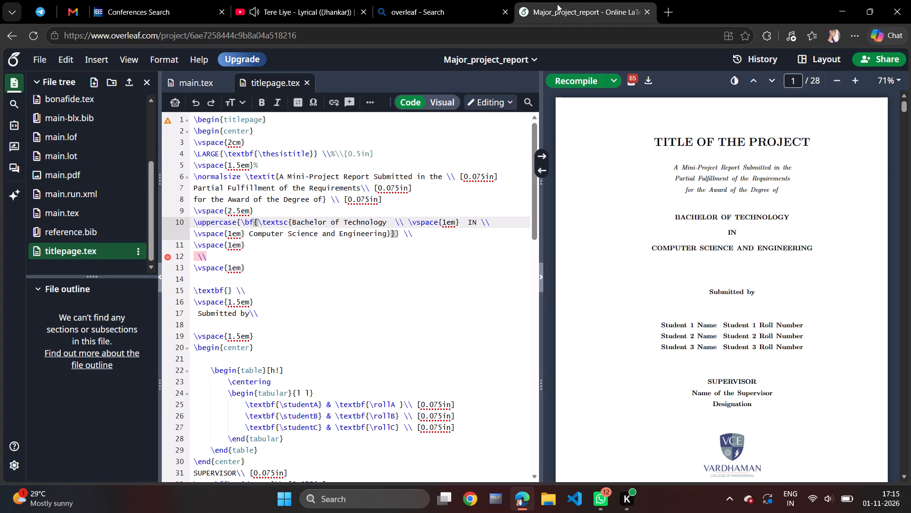
Read through the titlepage.tex source from beginning to end, checking the title, student, supervisor, logo and date sections.
{"action": "left_click", "coordinate": [325, 361]}
{"action": "scroll", "coordinate": [325, 361], "scroll_direction": "up", "scroll_amount": 6}
{"action": "scroll", "coordinate": [325, 361], "scroll_direction": "down", "scroll_amount": 2}
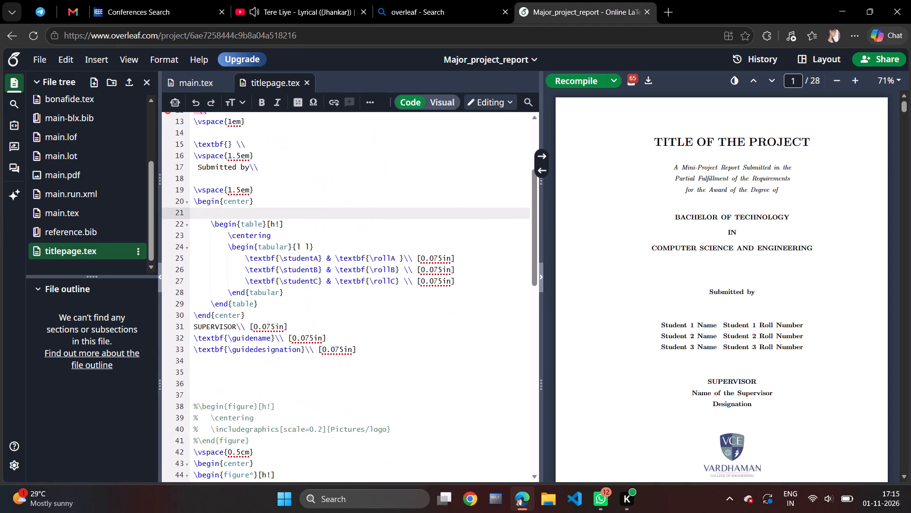
{"action": "scroll", "coordinate": [325, 361], "scroll_direction": "down", "scroll_amount": 1}
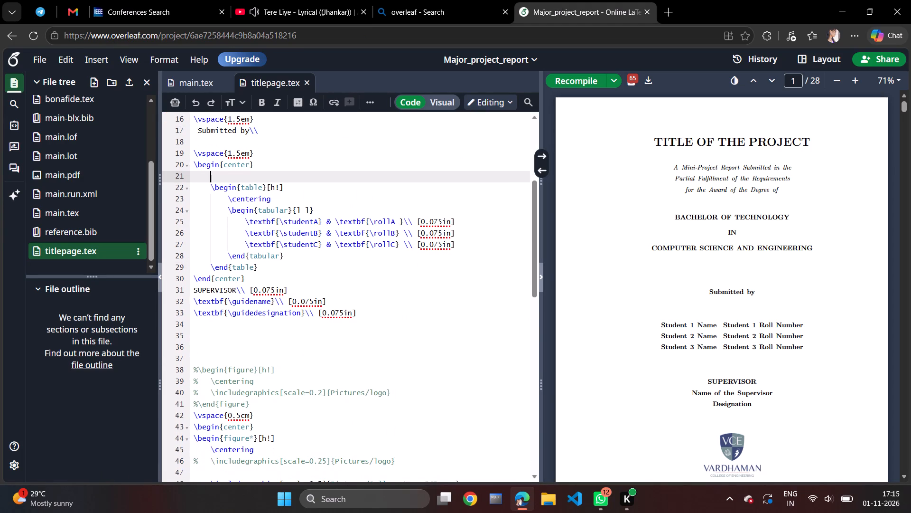
{"action": "scroll", "coordinate": [325, 361], "scroll_direction": "down", "scroll_amount": 1}
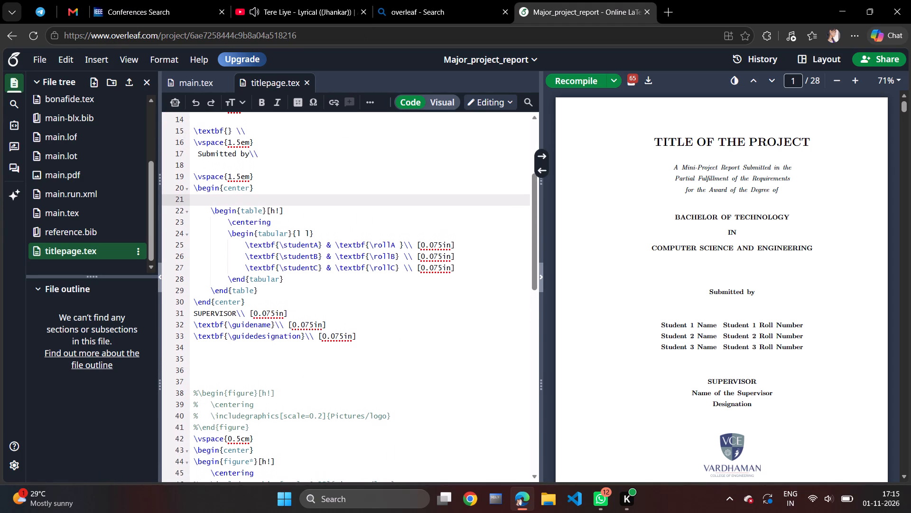
{"action": "scroll", "coordinate": [325, 361], "scroll_direction": "down", "scroll_amount": 2}
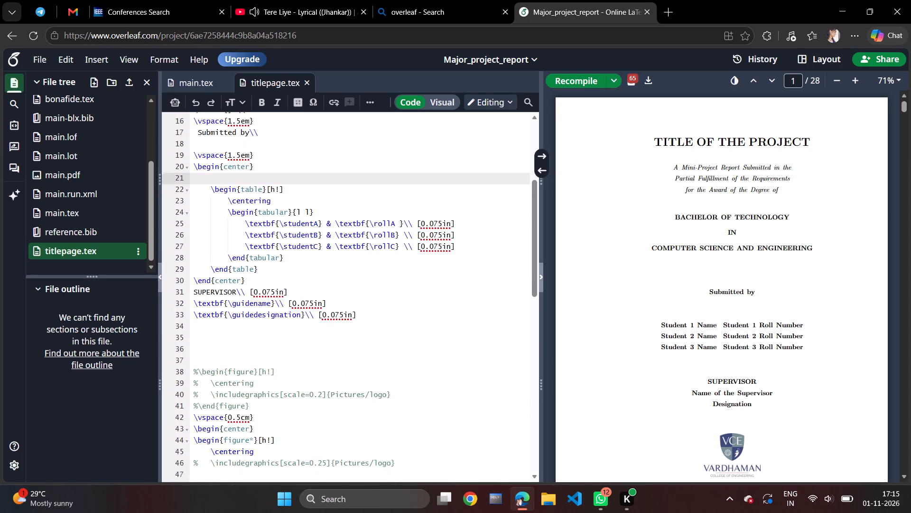
{"action": "scroll", "coordinate": [325, 361], "scroll_direction": "down", "scroll_amount": 1}
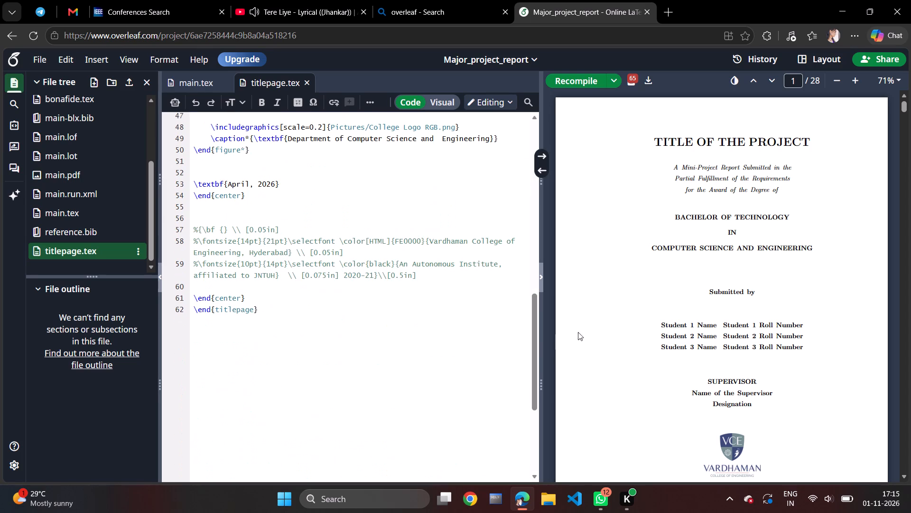
{"action": "scroll", "coordinate": [219, 280], "scroll_direction": "down", "scroll_amount": 4}
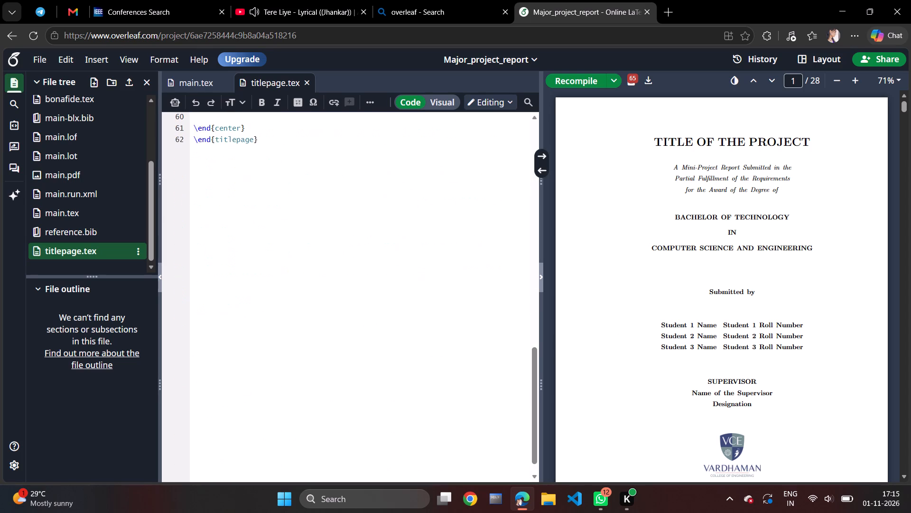
{"action": "scroll", "coordinate": [219, 280], "scroll_direction": "down", "scroll_amount": 3}
{"action": "scroll", "coordinate": [223, 256], "scroll_direction": "up", "scroll_amount": 5}
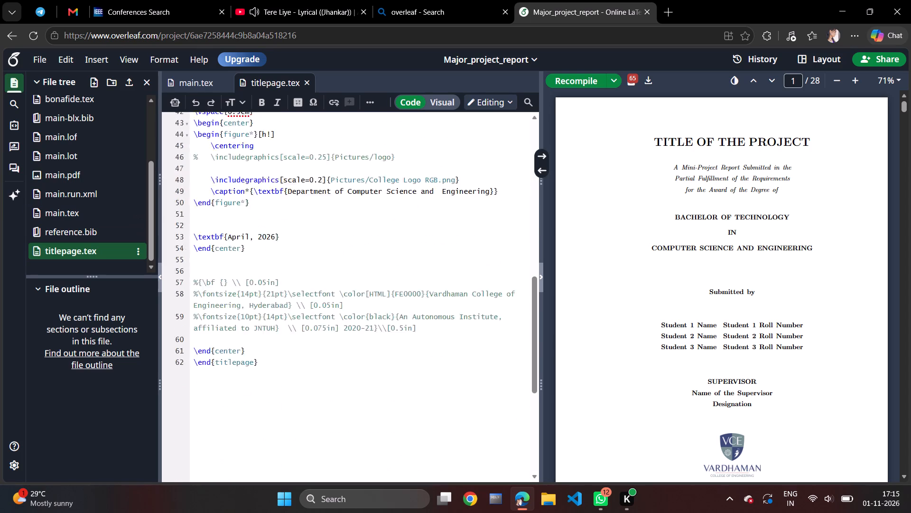
{"action": "scroll", "coordinate": [223, 256], "scroll_direction": "up", "scroll_amount": 8}
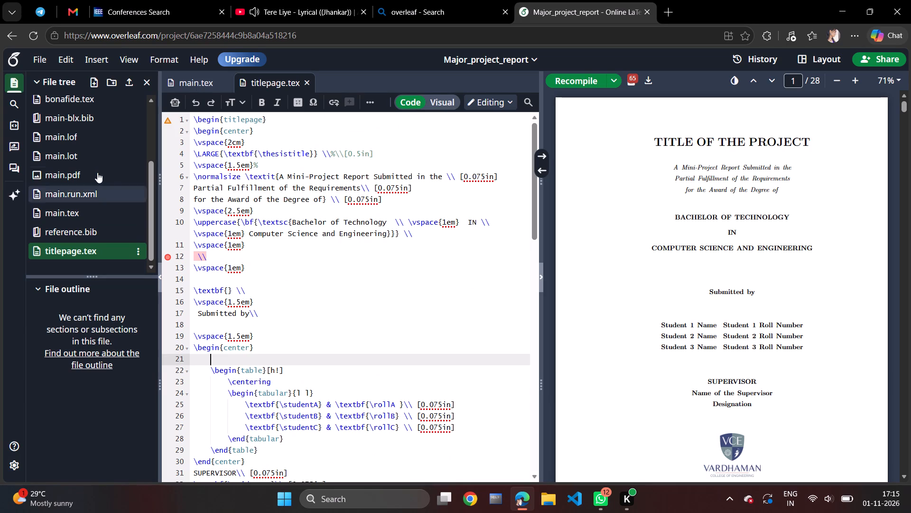
{"action": "scroll", "coordinate": [77, 216], "scroll_direction": "down", "scroll_amount": 2}
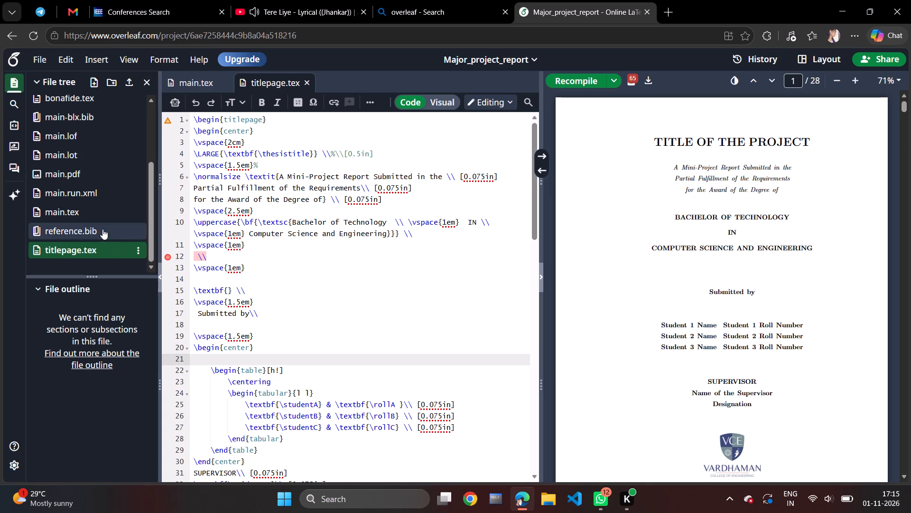
Jump from the student names in the PDF preview to their source and examine the surrounding student table and supervisor code.
{"action": "triple_click", "coordinate": [717, 332]}
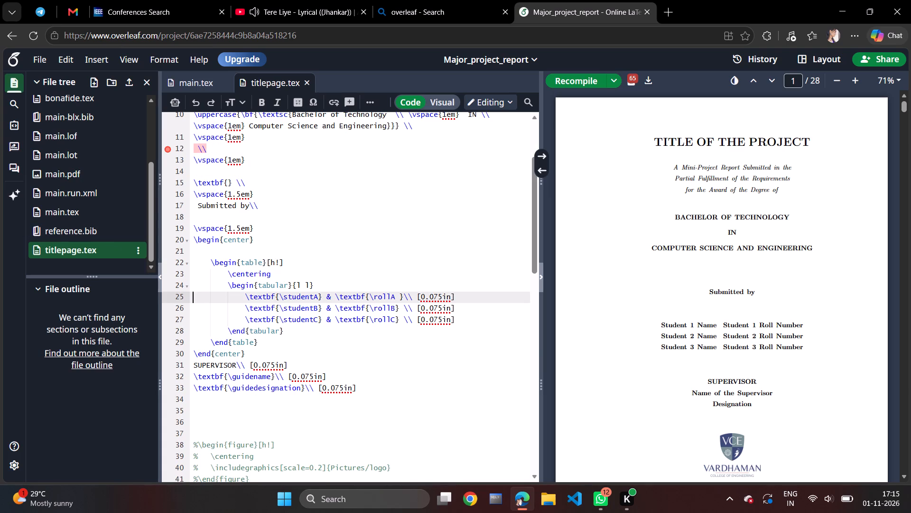
{"action": "scroll", "coordinate": [390, 320], "scroll_direction": "down", "scroll_amount": 1}
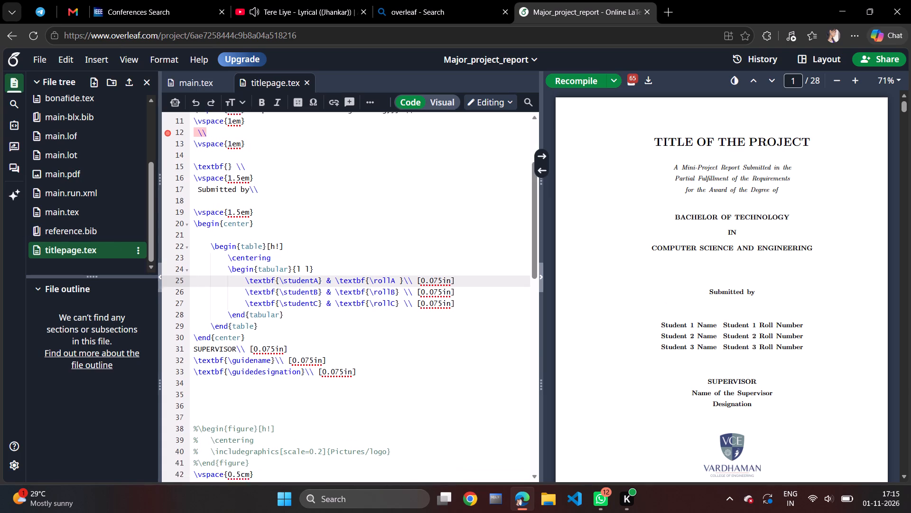
{"action": "scroll", "coordinate": [390, 320], "scroll_direction": "down", "scroll_amount": 3}
{"action": "scroll", "coordinate": [390, 320], "scroll_direction": "up", "scroll_amount": 3}
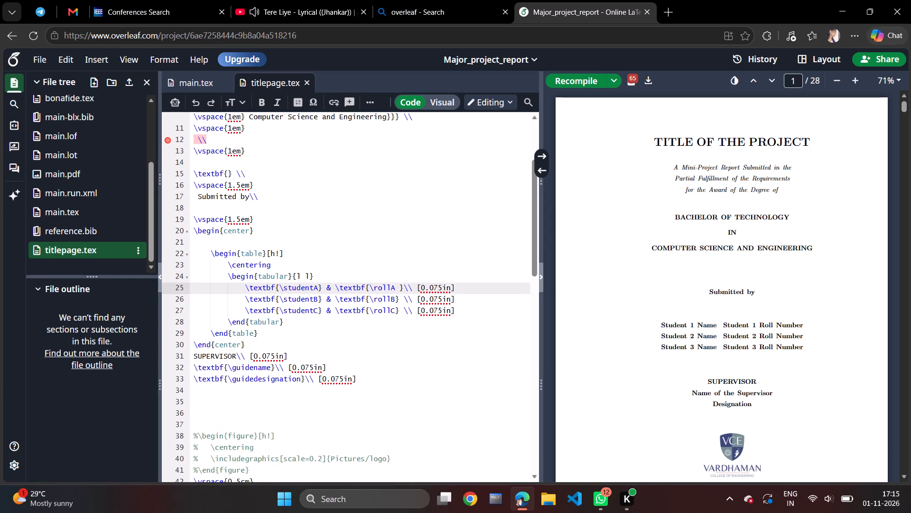
{"action": "scroll", "coordinate": [390, 320], "scroll_direction": "up", "scroll_amount": 3}
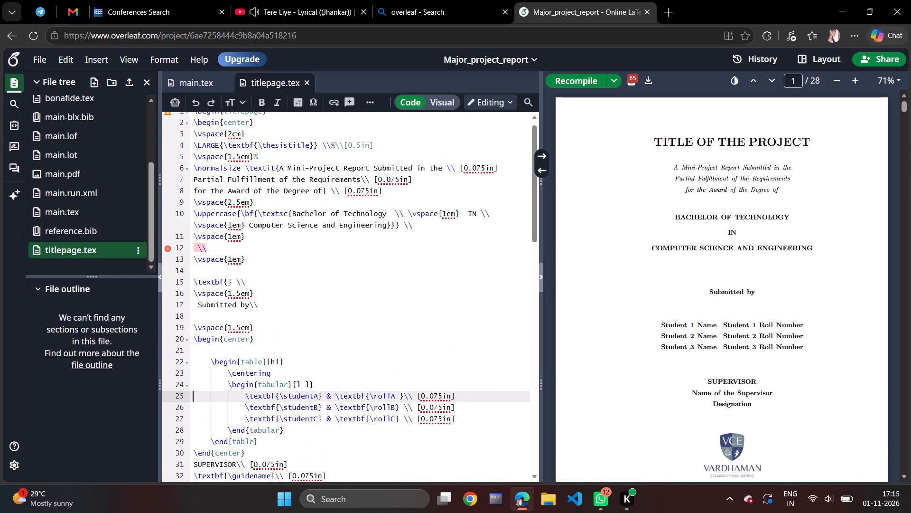
{"action": "scroll", "coordinate": [390, 320], "scroll_direction": "up", "scroll_amount": 3}
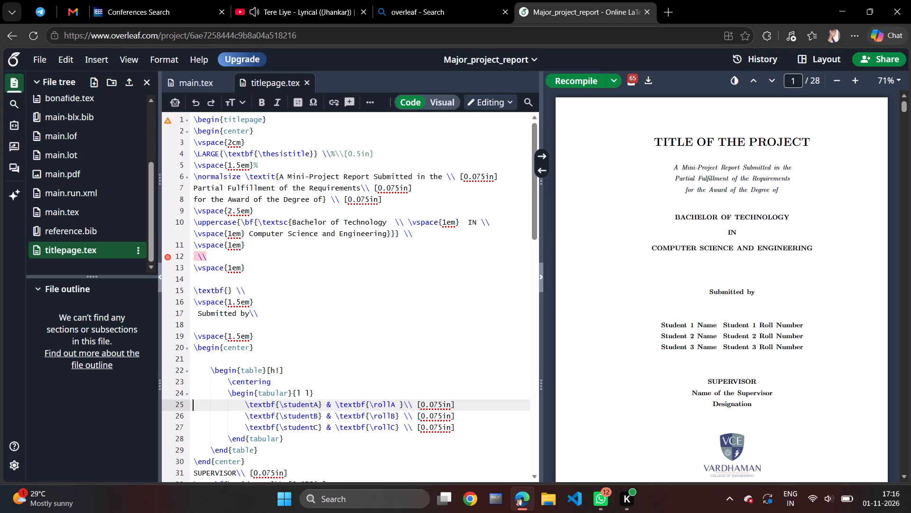
{"action": "scroll", "coordinate": [390, 320], "scroll_direction": "down", "scroll_amount": 1}
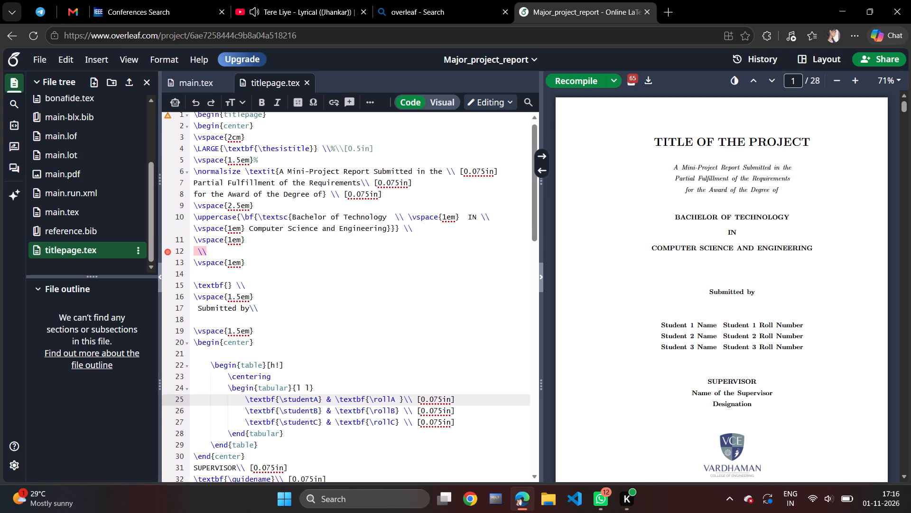
{"action": "scroll", "coordinate": [390, 320], "scroll_direction": "down", "scroll_amount": 1}
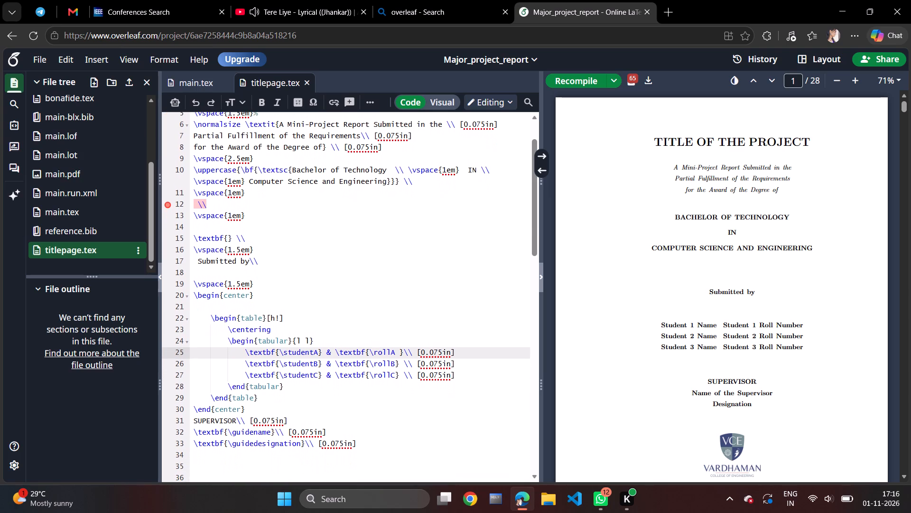
{"action": "scroll", "coordinate": [309, 330], "scroll_direction": "down", "scroll_amount": 2}
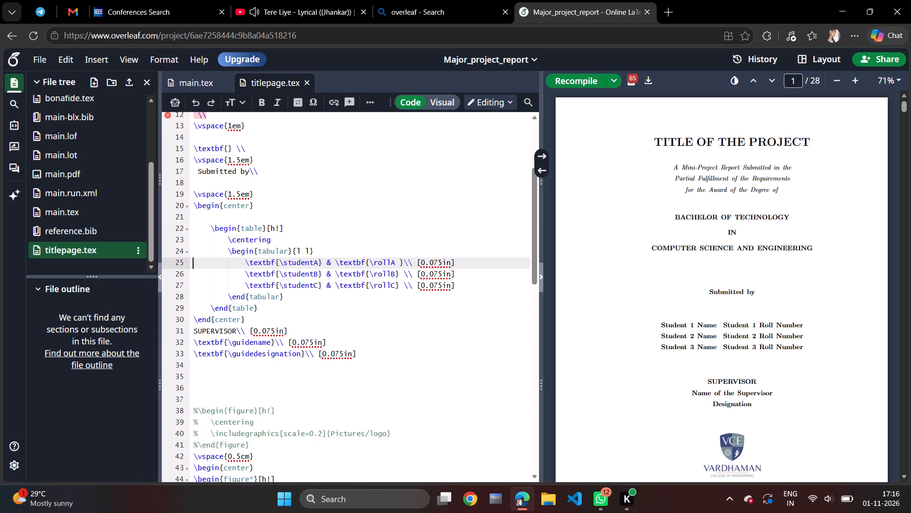
{"action": "double_click", "coordinate": [335, 253]}
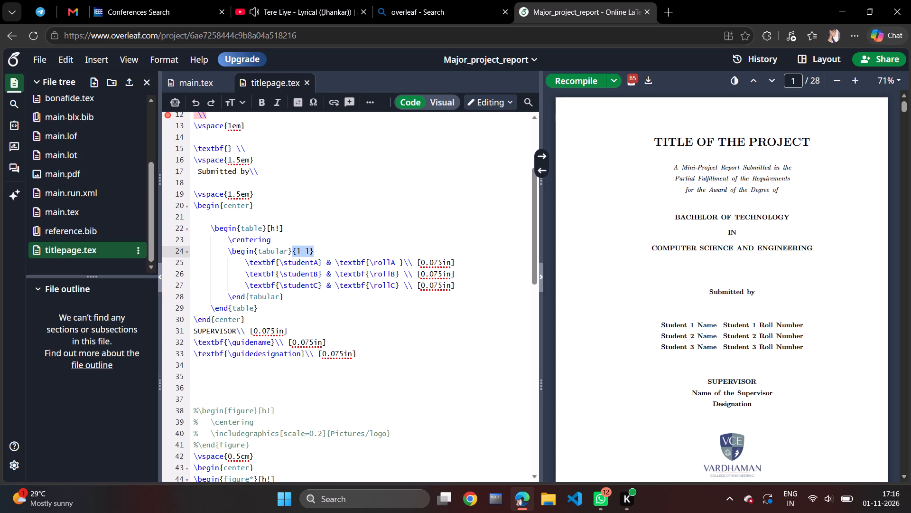
{"action": "double_click", "coordinate": [330, 292]}
{"action": "scroll", "coordinate": [330, 292], "scroll_direction": "down", "scroll_amount": 1}
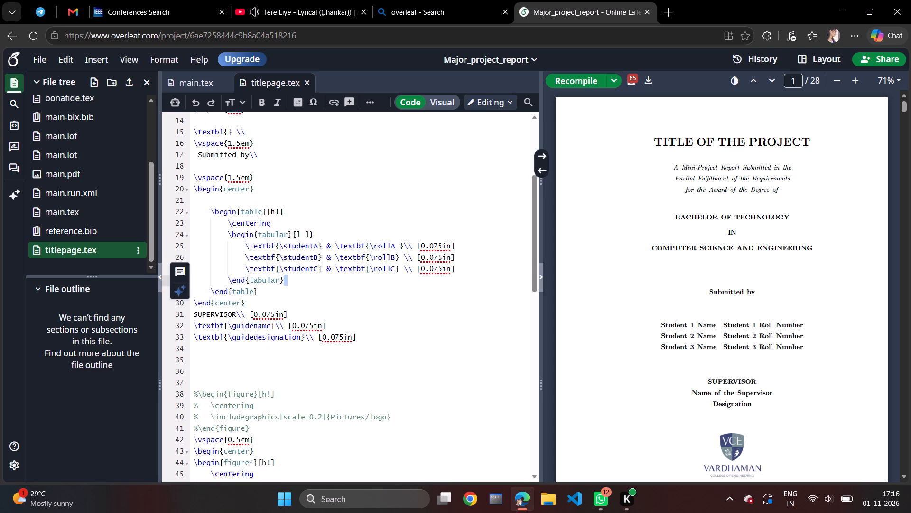
{"action": "scroll", "coordinate": [330, 292], "scroll_direction": "down", "scroll_amount": 5}
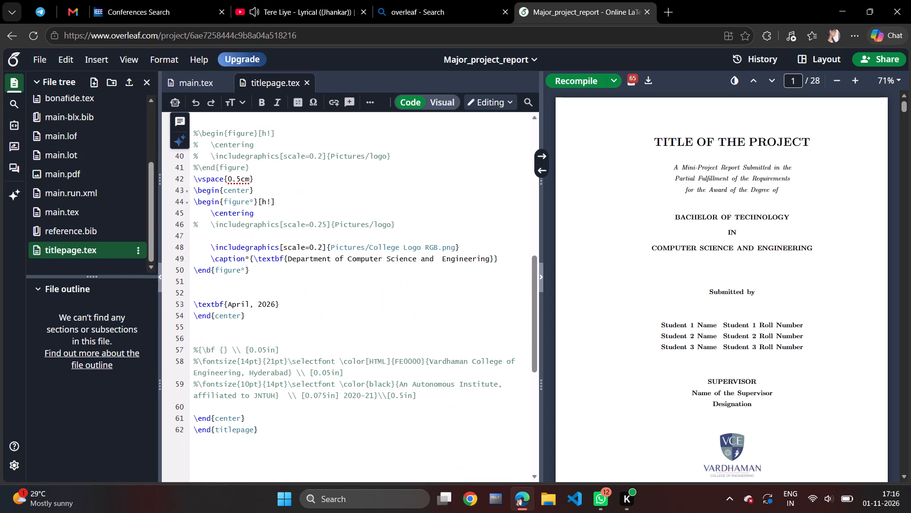
{"action": "scroll", "coordinate": [330, 292], "scroll_direction": "up", "scroll_amount": 4}
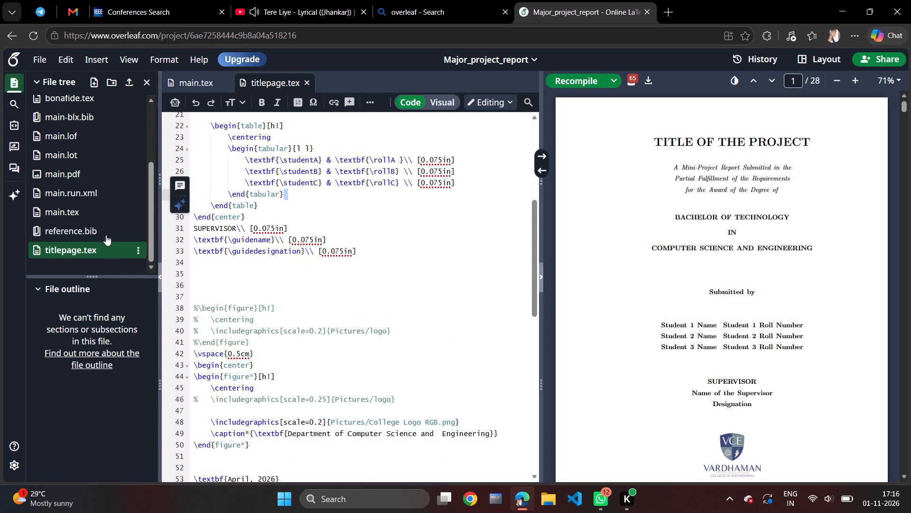
Open reference.bib and main.tex from the project files.
{"action": "left_click", "coordinate": [92, 229]}
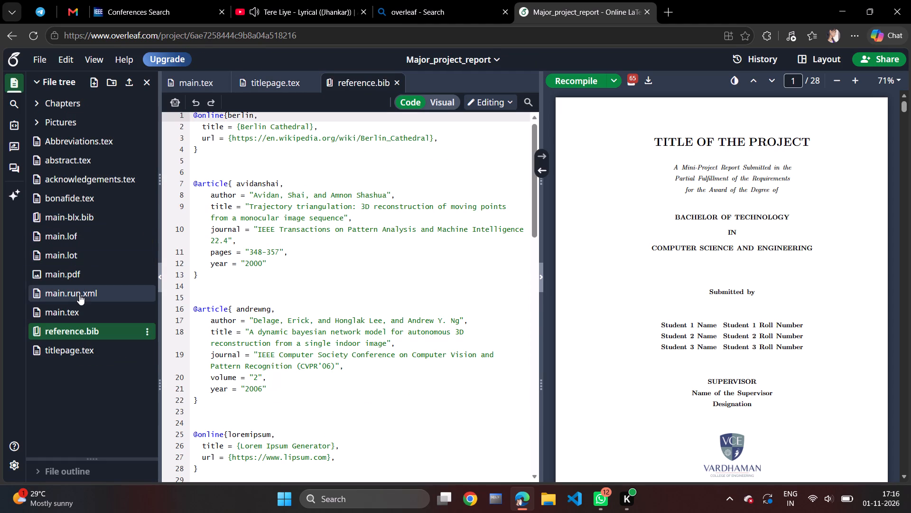
{"action": "left_click", "coordinate": [72, 304]}
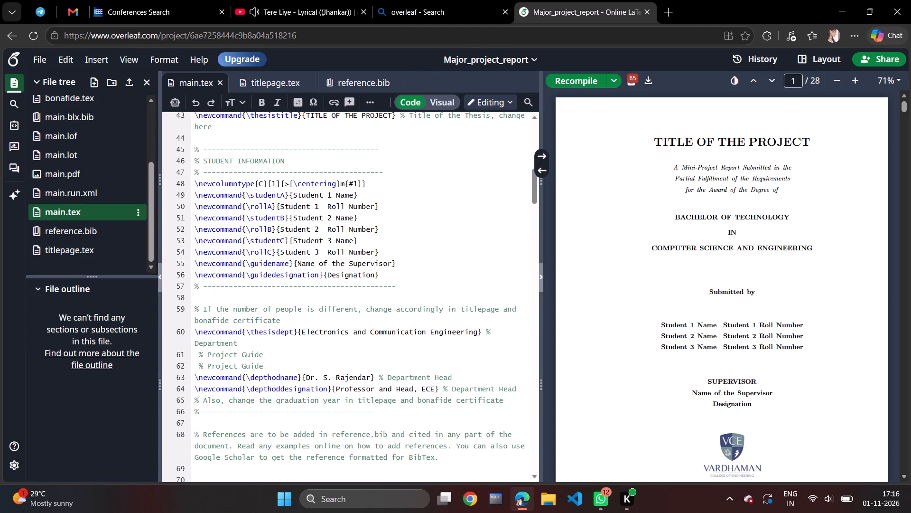
Replace the \thesistitle placeholder in main.tex with "WELTH: AI Powered Personal Finance Management System".
{"action": "scroll", "coordinate": [383, 315], "scroll_direction": "up", "scroll_amount": 14}
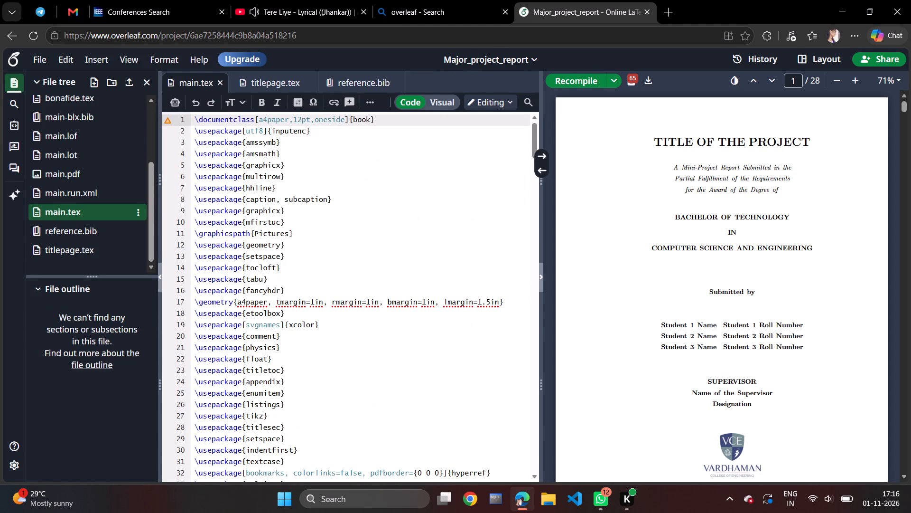
{"action": "scroll", "coordinate": [397, 305], "scroll_direction": "down", "scroll_amount": 5}
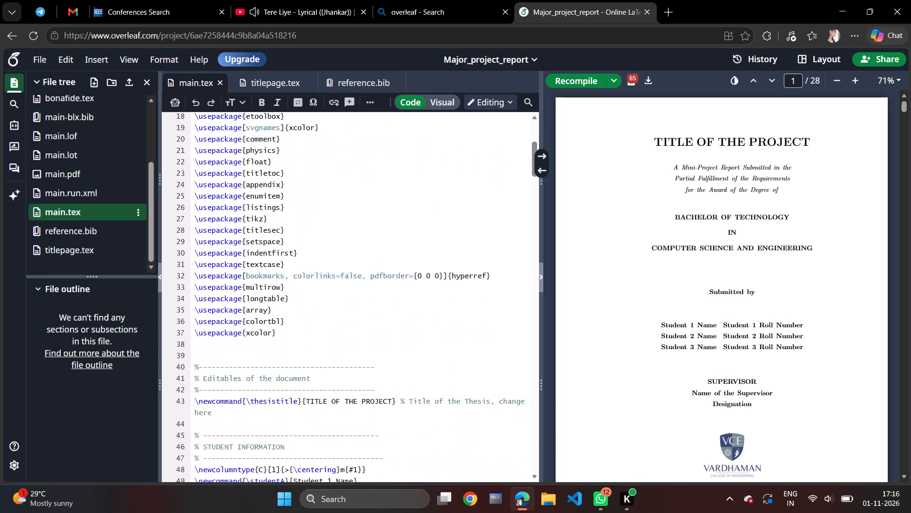
{"action": "scroll", "coordinate": [397, 305], "scroll_direction": "down", "scroll_amount": 2}
{"action": "left_click", "coordinate": [391, 284]}
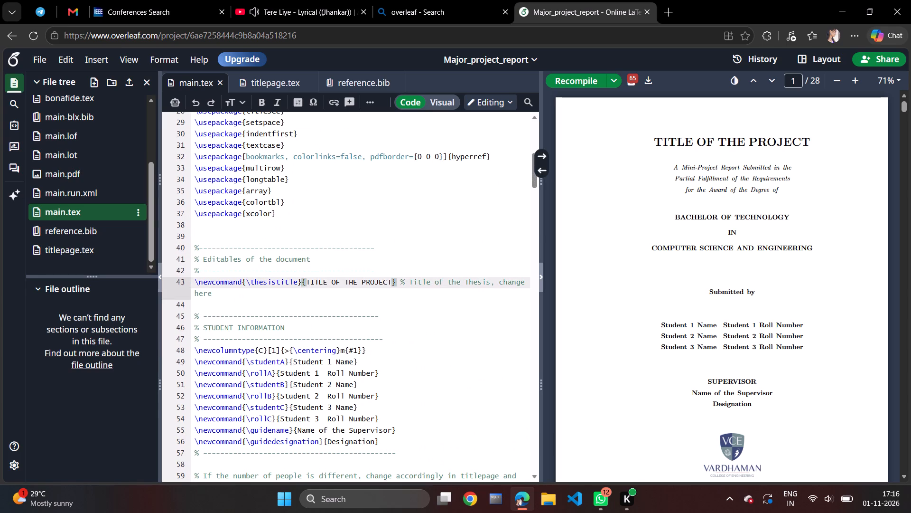
{"action": "key", "text": "BackSpace"}
{"action": "key", "text": "BackSpace"}
{"action": "key", "text": "BackSpace"}
{"action": "key", "text": "BackSpace"}
{"action": "key", "text": "BackSpace"}
{"action": "key", "text": "BackSpace"}
{"action": "key", "text": "BackSpace"}
{"action": "key", "text": "BackSpace"}
{"action": "key", "text": "BackSpace"}
{"action": "key", "text": "BackSpace"}
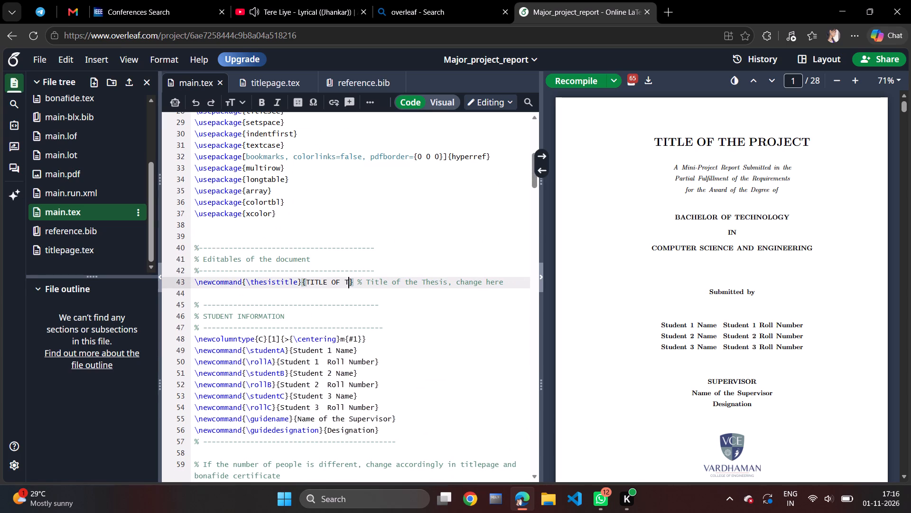
{"action": "key", "text": "BackSpace"}
{"action": "key", "text": "BackSpace"}
{"action": "key", "text": "BackSpace"}
{"action": "key", "text": "BackSpace"}
{"action": "key", "text": "BackSpace"}
{"action": "key", "text": "BackSpace"}
{"action": "key", "text": "BackSpace"}
{"action": "key", "text": "BackSpace"}
{"action": "key", "text": "BackSpace"}
{"action": "key", "text": "BackSpace"}
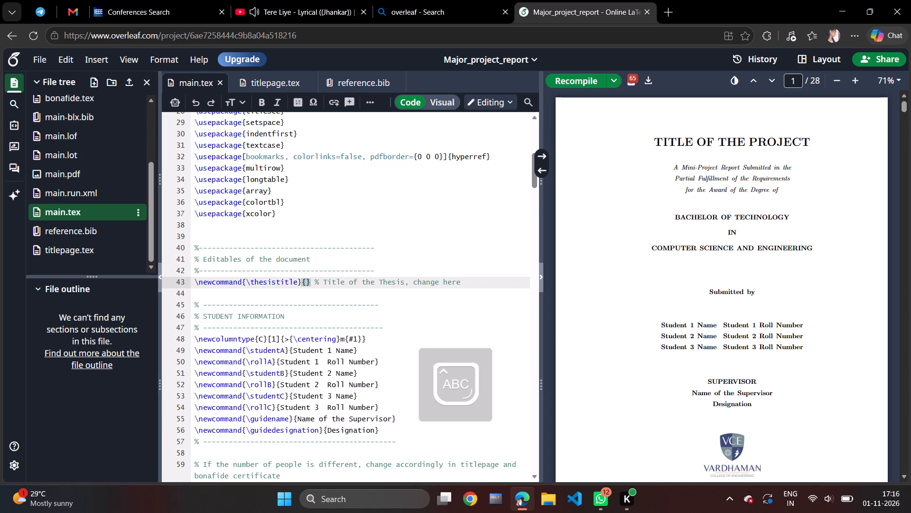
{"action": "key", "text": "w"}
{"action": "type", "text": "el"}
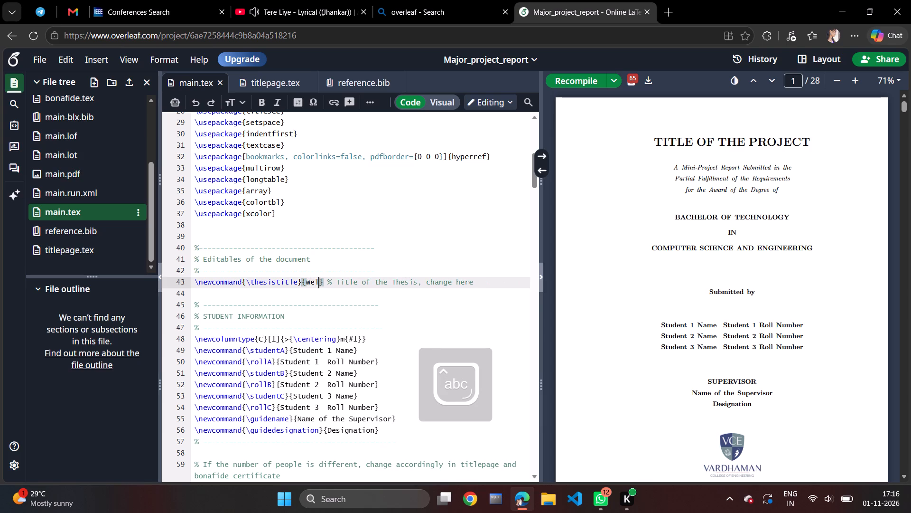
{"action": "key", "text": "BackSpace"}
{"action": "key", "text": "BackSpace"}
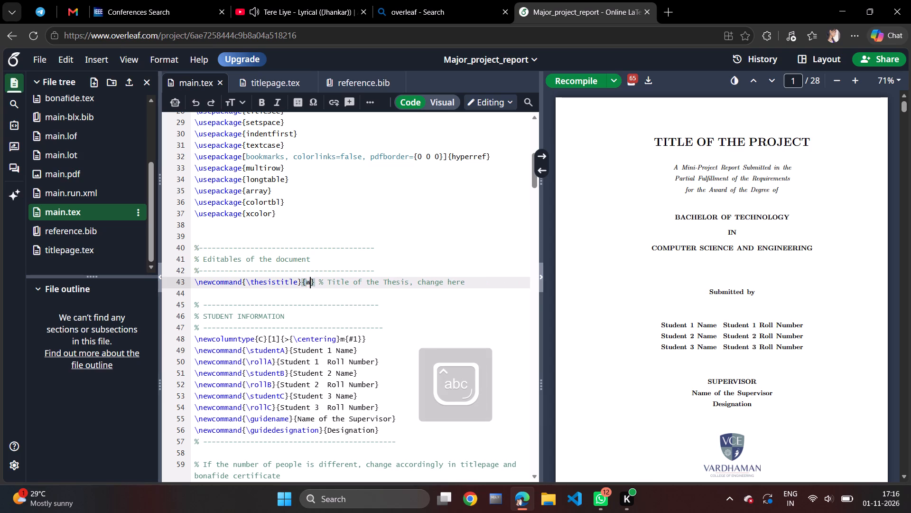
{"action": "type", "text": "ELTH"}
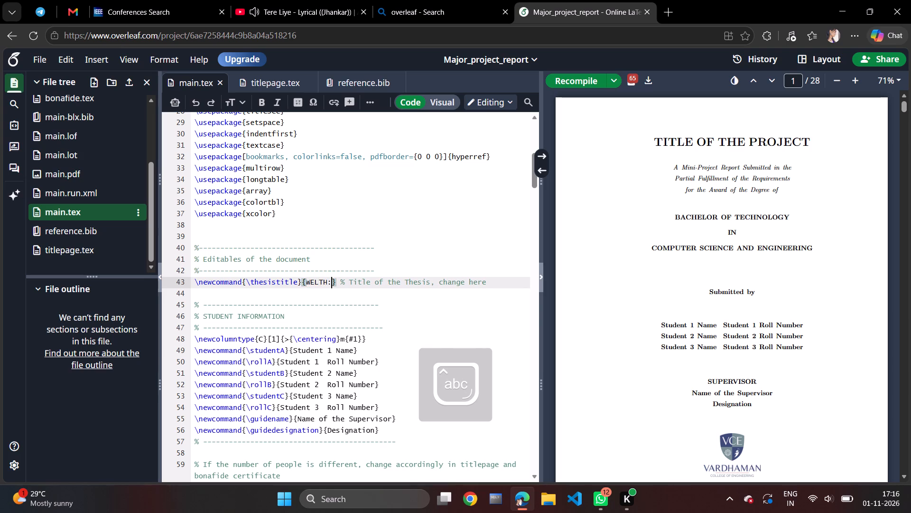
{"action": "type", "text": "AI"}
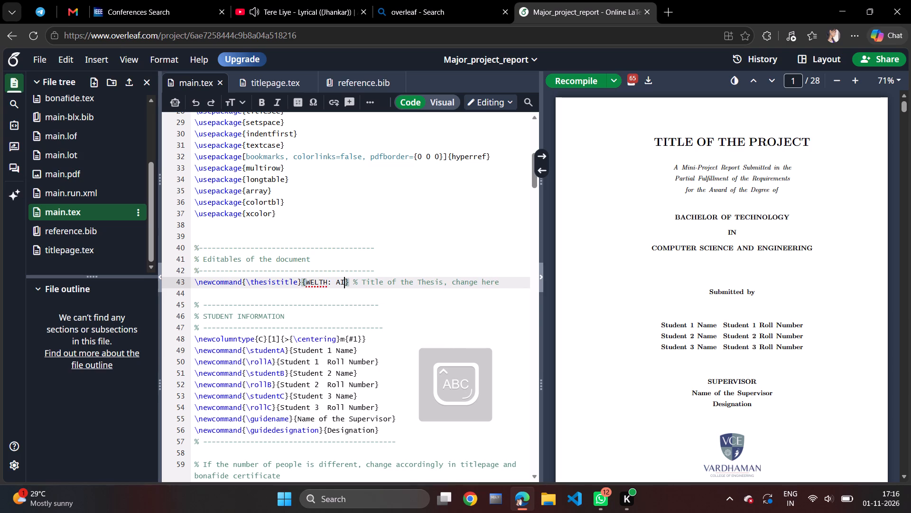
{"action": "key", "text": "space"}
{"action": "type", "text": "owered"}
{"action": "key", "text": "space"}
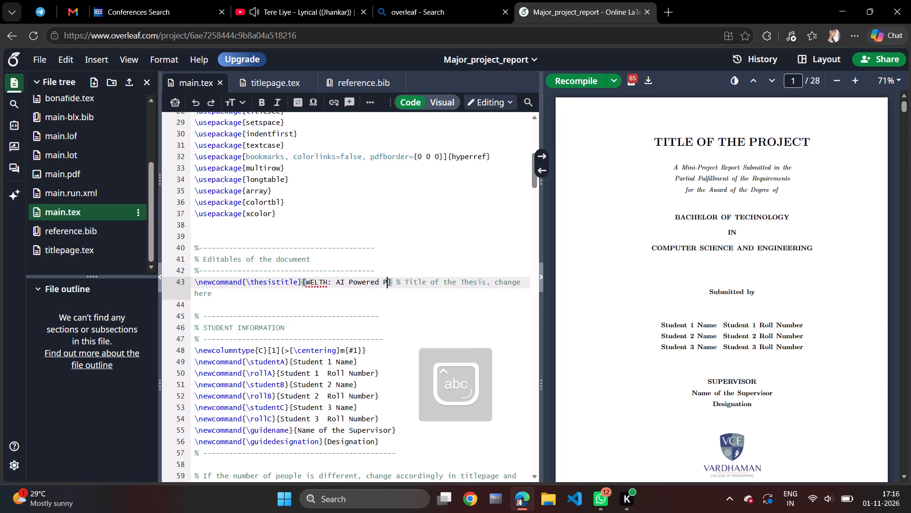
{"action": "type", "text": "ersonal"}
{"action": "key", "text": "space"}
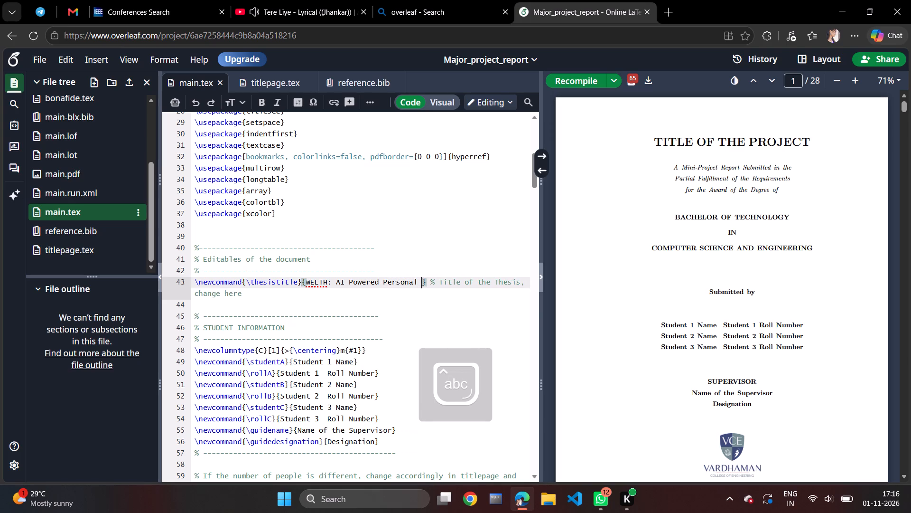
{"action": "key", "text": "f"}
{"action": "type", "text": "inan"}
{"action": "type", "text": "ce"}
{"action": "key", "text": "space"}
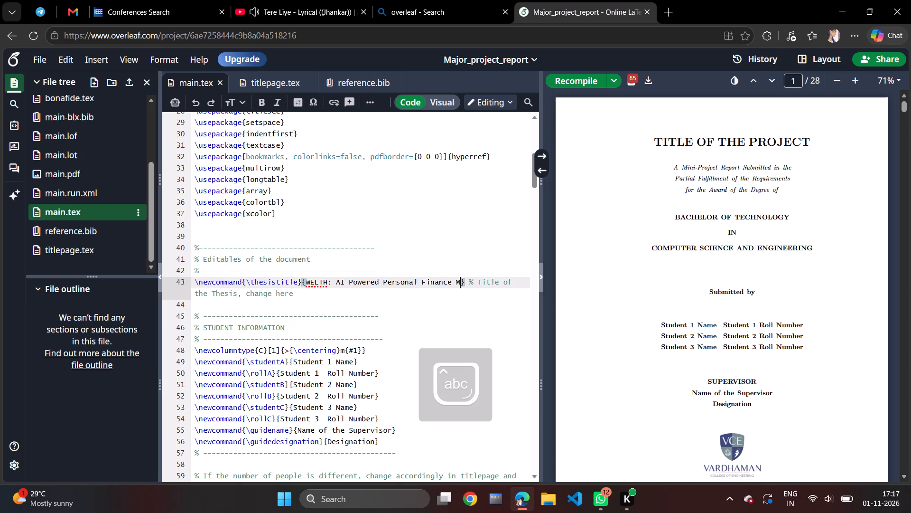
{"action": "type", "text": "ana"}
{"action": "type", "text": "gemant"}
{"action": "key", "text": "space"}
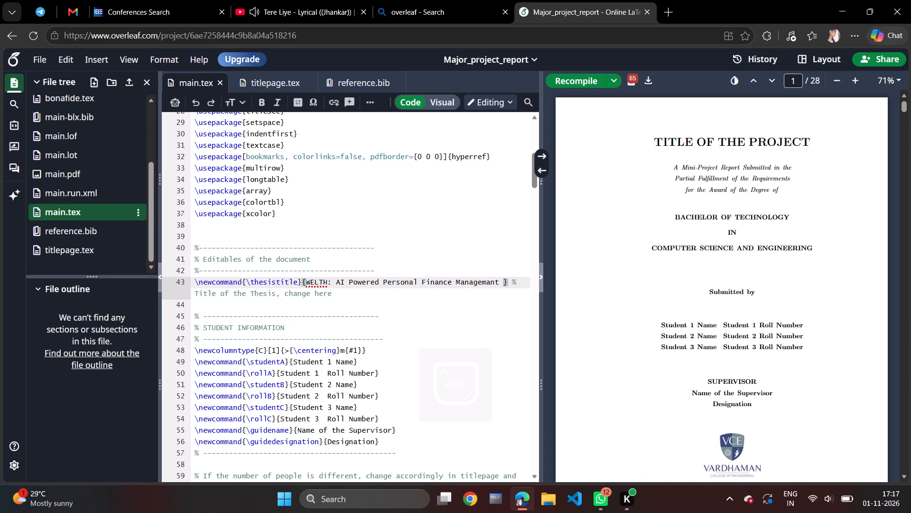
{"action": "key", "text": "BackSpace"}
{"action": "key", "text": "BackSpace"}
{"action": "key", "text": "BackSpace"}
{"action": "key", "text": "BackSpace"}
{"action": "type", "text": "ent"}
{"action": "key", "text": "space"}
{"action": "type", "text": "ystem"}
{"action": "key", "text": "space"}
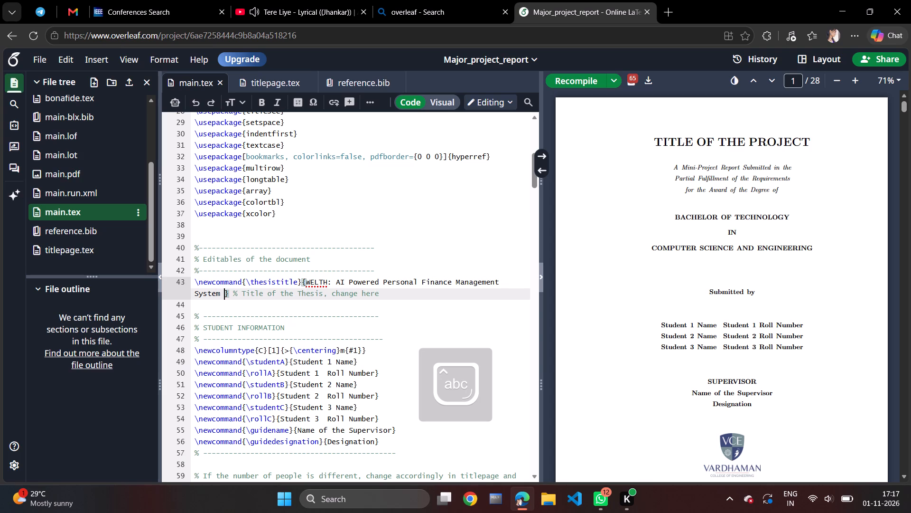
Switch to File Explorer, open the recent Word document "Major project abstarct (1)" to check the official project title, and close File Explorer.
{"action": "left_click", "coordinate": [544, 512]}
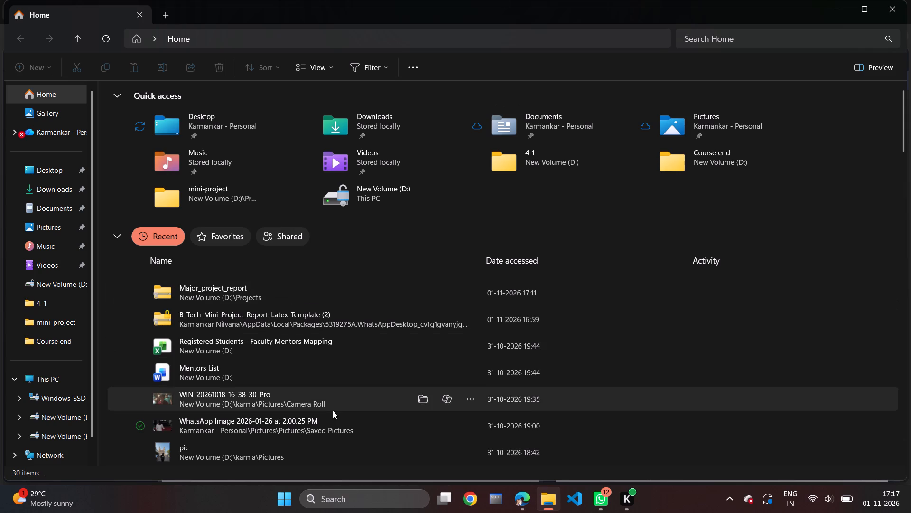
{"action": "scroll", "coordinate": [333, 410], "scroll_direction": "down", "scroll_amount": 6}
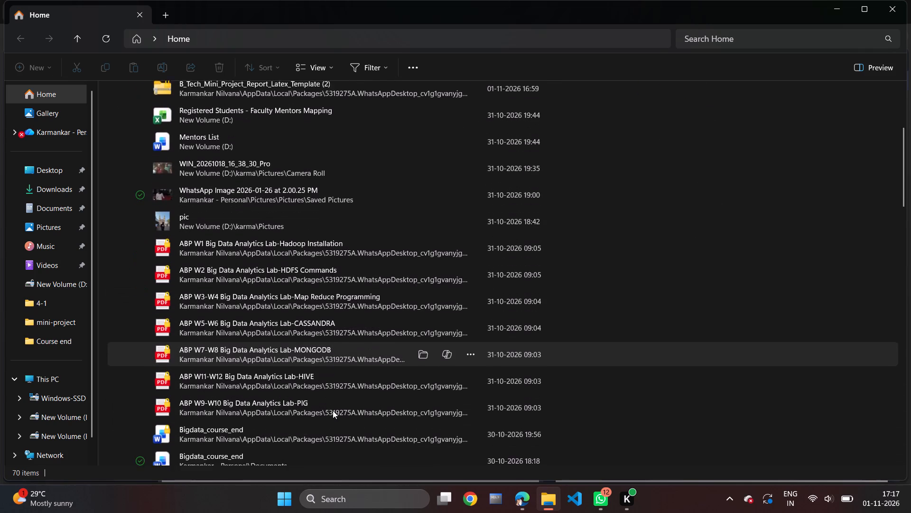
{"action": "scroll", "coordinate": [333, 410], "scroll_direction": "down", "scroll_amount": 4}
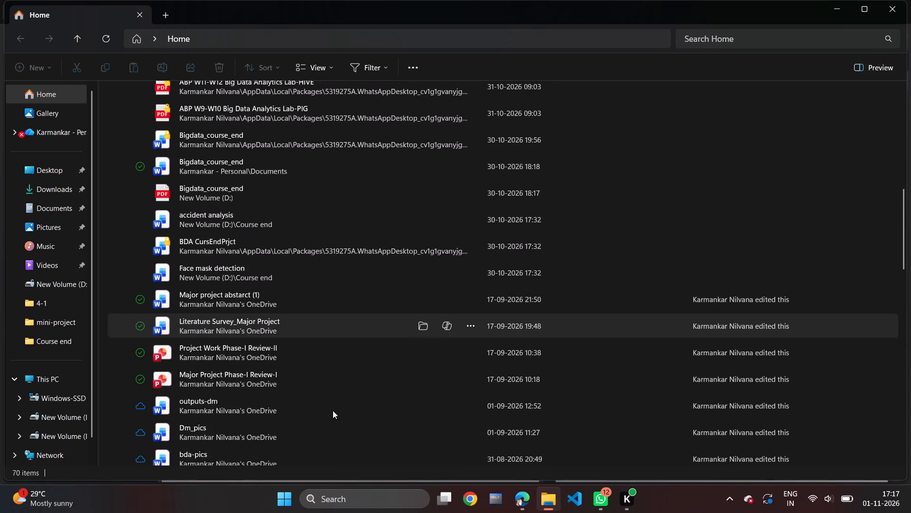
{"action": "scroll", "coordinate": [333, 410], "scroll_direction": "down", "scroll_amount": 1}
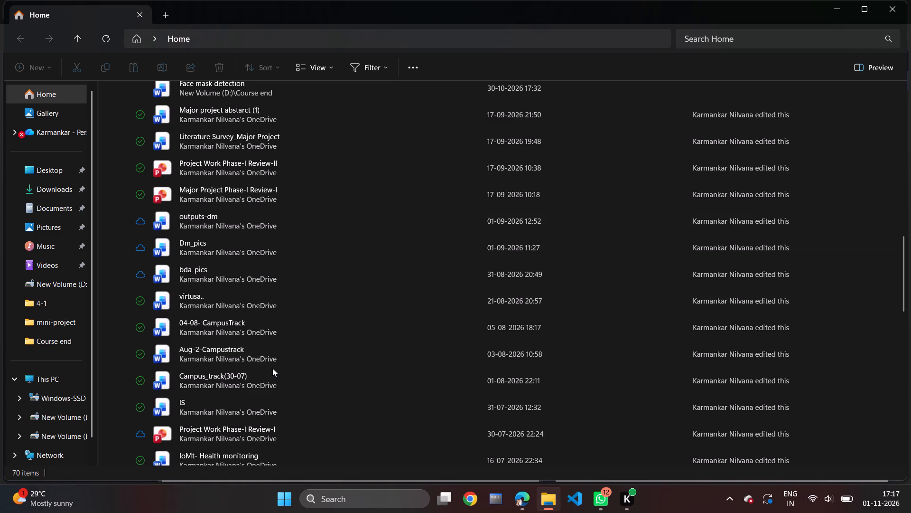
{"action": "scroll", "coordinate": [272, 368], "scroll_direction": "down", "scroll_amount": 5}
{"action": "scroll", "coordinate": [272, 368], "scroll_direction": "up", "scroll_amount": 2}
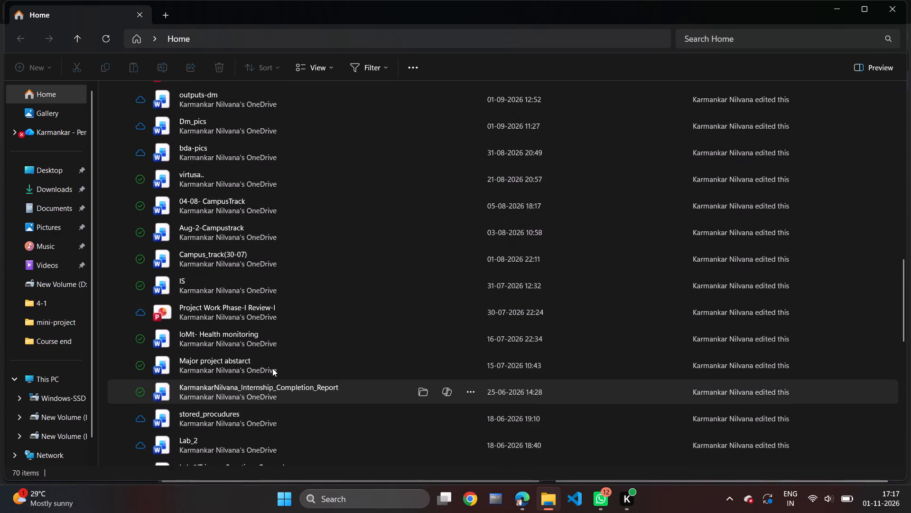
{"action": "scroll", "coordinate": [272, 368], "scroll_direction": "up", "scroll_amount": 5}
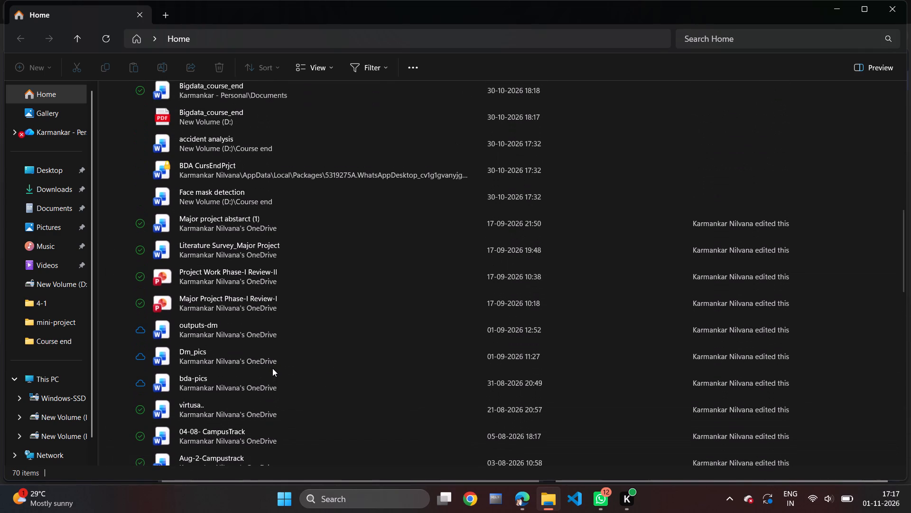
{"action": "scroll", "coordinate": [272, 368], "scroll_direction": "up", "scroll_amount": 1}
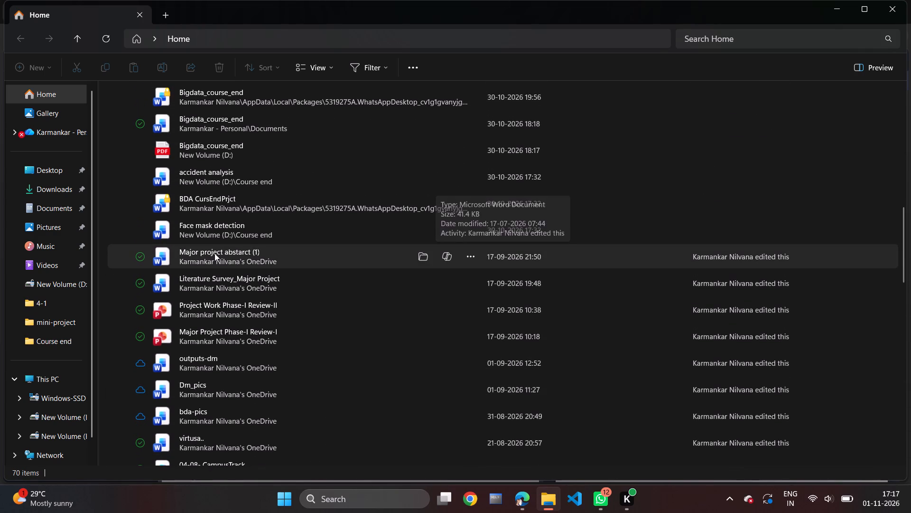
{"action": "double_click", "coordinate": [214, 253]}
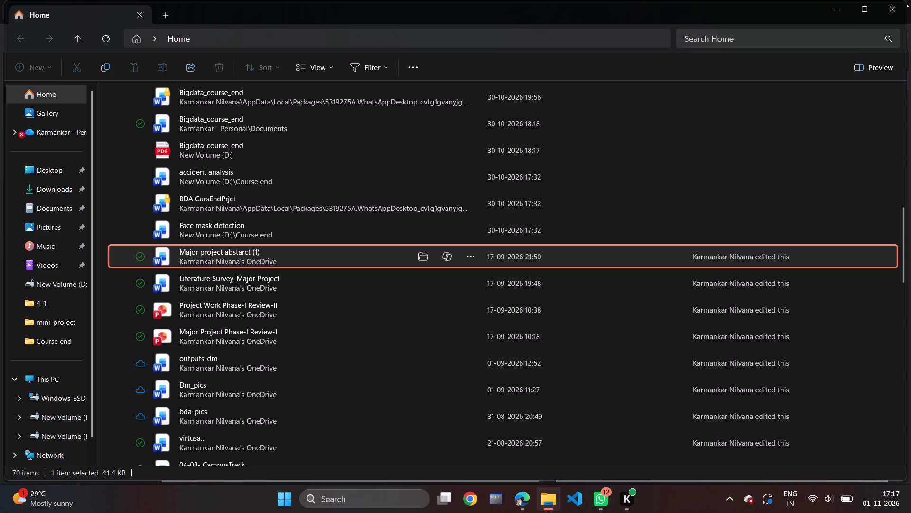
{"action": "left_click", "coordinate": [892, 3]}
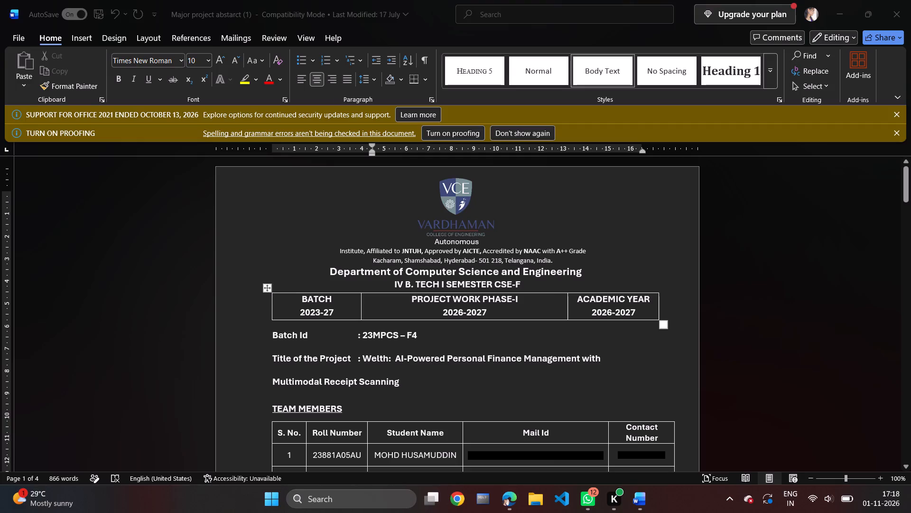
Return to Overleaf and replace "System" at the end of the thesis title with "with Multimodal Receipt Scanning".
{"action": "left_click", "coordinate": [832, 20]}
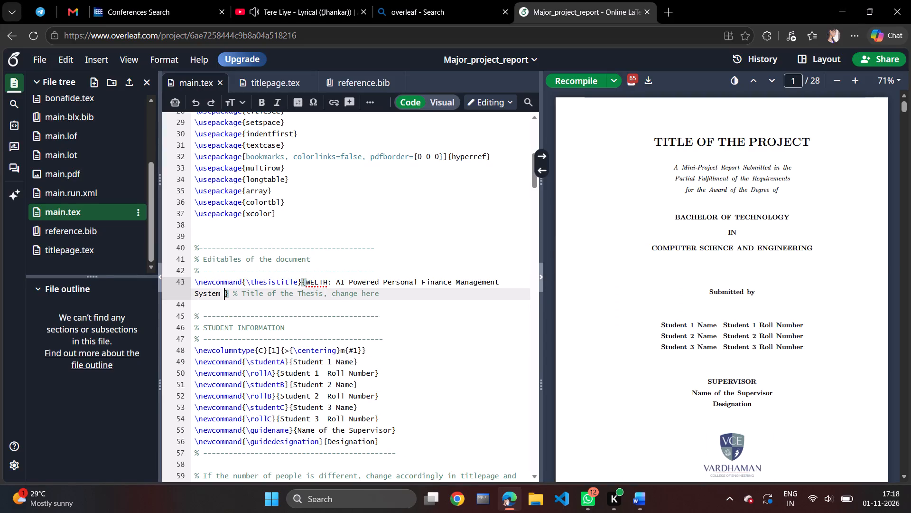
{"action": "key", "text": "BackSpace"}
{"action": "key", "text": "BackSpace"}
{"action": "key", "text": "BackSpace"}
{"action": "key", "text": "BackSpace"}
{"action": "key", "text": "BackSpace"}
{"action": "key", "text": "BackSpace"}
{"action": "key", "text": "BackSpace"}
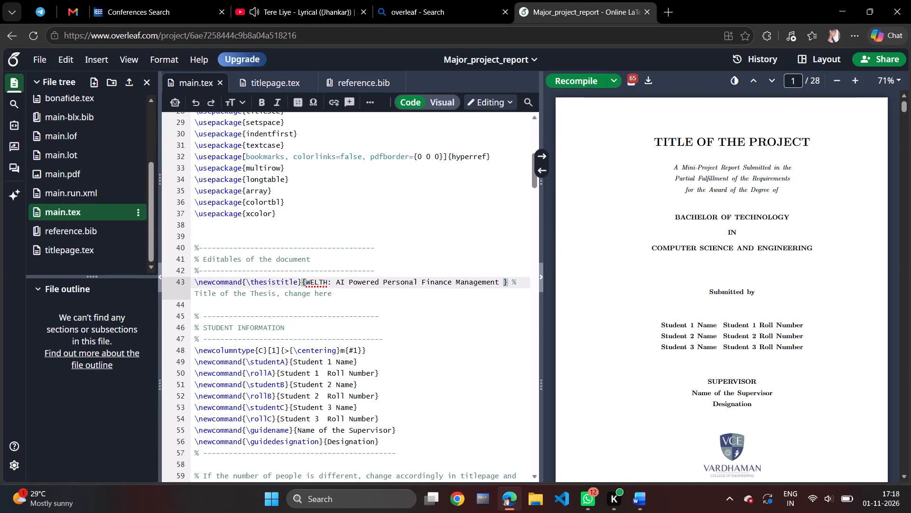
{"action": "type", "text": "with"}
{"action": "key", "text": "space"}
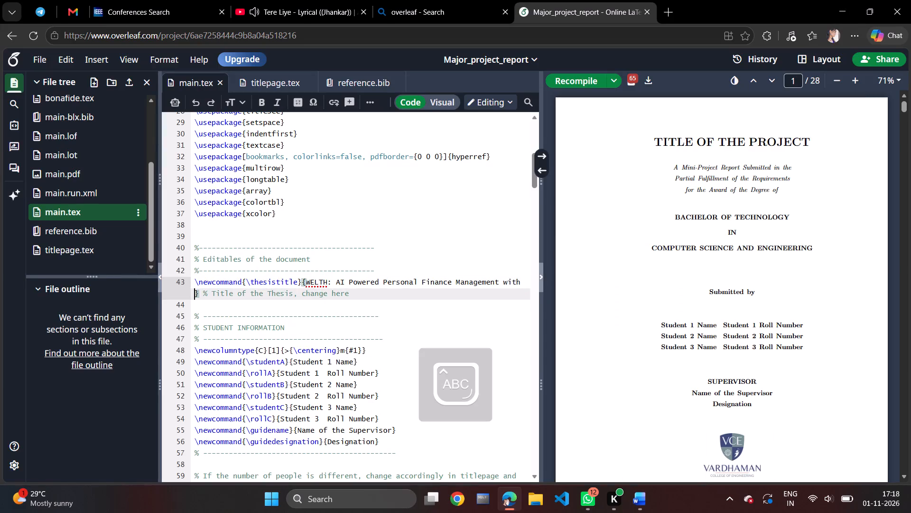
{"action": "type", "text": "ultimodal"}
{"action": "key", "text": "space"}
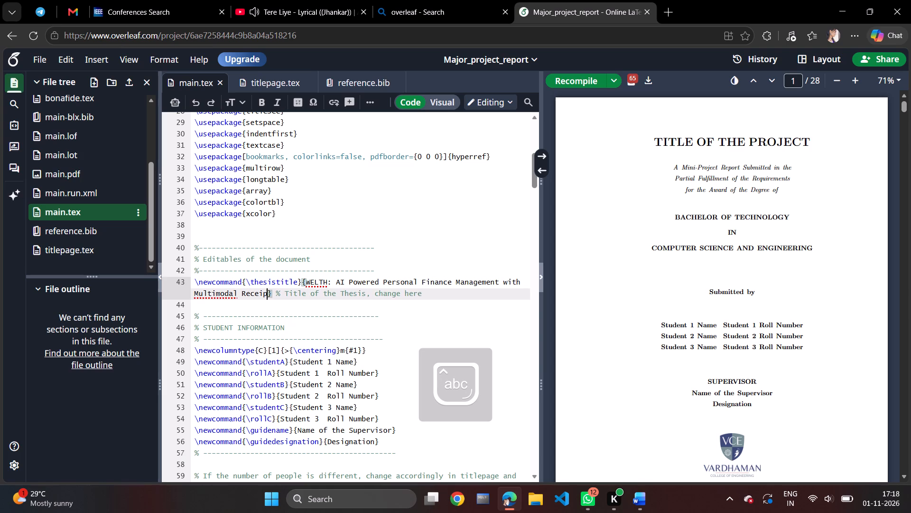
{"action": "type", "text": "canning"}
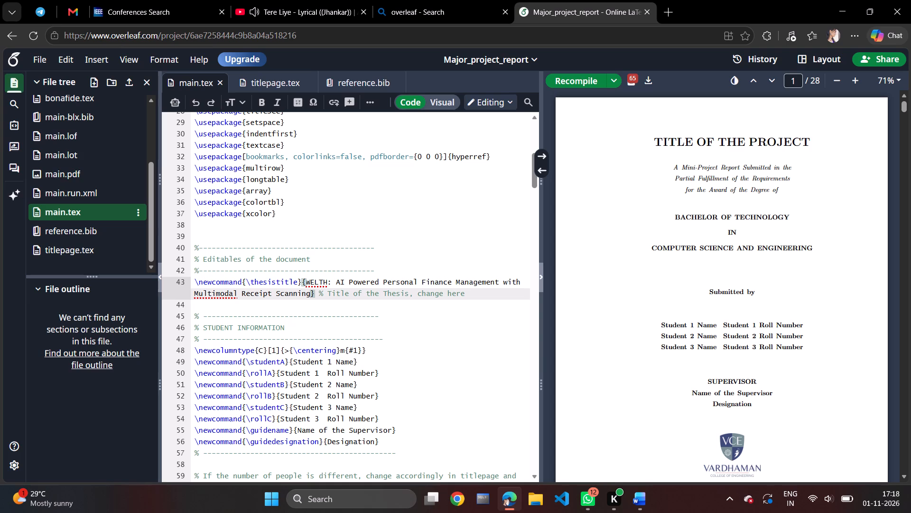
Replace the "Student 1 Name" placeholder in the \studentA command with the first team member's name.
{"action": "scroll", "coordinate": [429, 356], "scroll_direction": "down", "scroll_amount": 2}
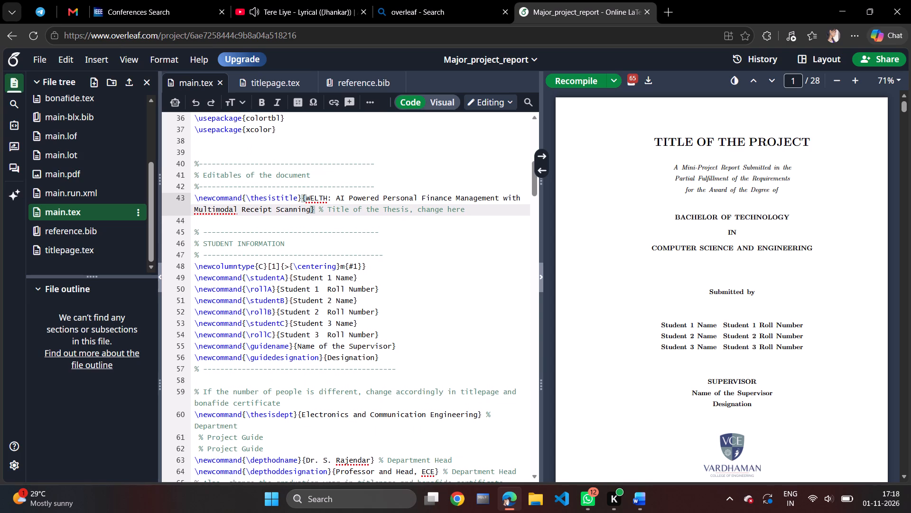
{"action": "left_click", "coordinate": [353, 279]}
{"action": "key", "text": "BackSpace"}
{"action": "key", "text": "BackSpace"}
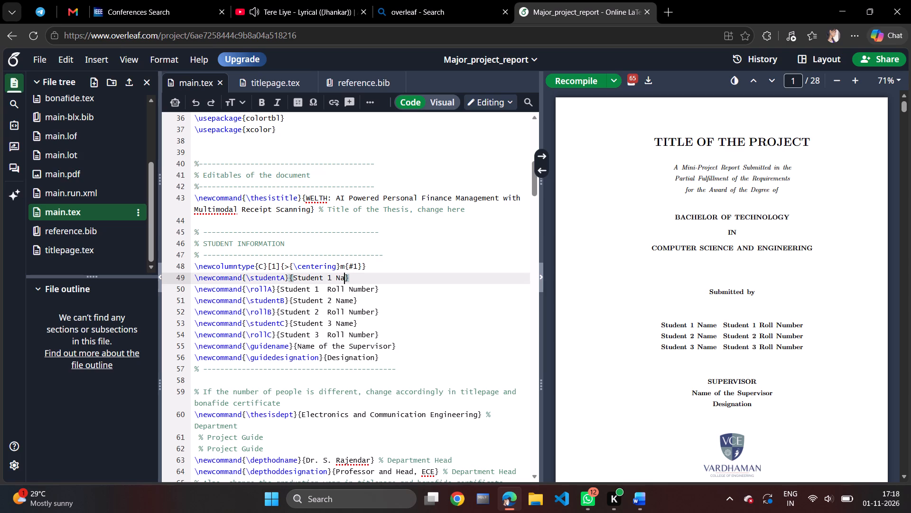
{"action": "key", "text": "BackSpace"}
{"action": "key", "text": "BackSpace"}
{"action": "key", "text": "BackSpace"}
{"action": "key", "text": "BackSpace"}
{"action": "key", "text": "BackSpace"}
{"action": "key", "text": "BackSpace"}
{"action": "key", "text": "BackSpace"}
{"action": "key", "text": "BackSpace"}
{"action": "key", "text": "BackSpace"}
{"action": "key", "text": "BackSpace"}
{"action": "key", "text": "BackSpace"}
{"action": "key", "text": "BackSpace"}
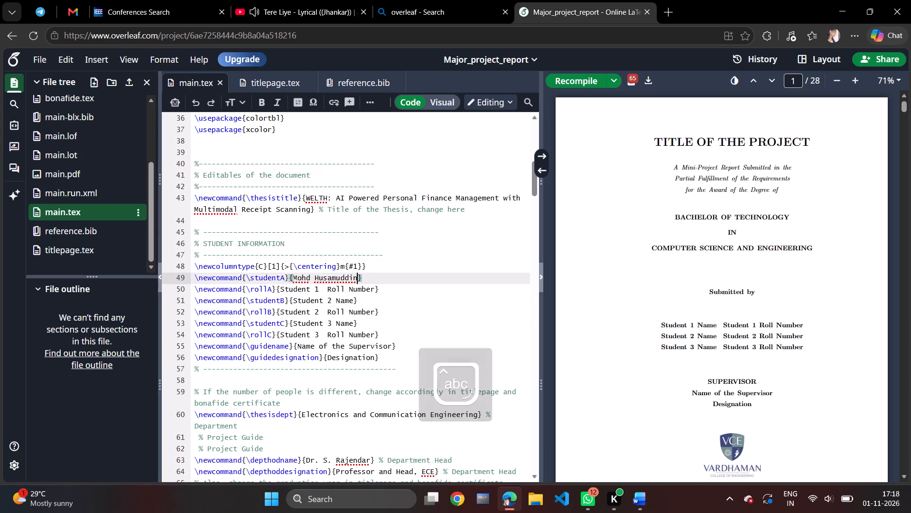
Replace the "Student 1 Roll Number" placeholder in the \rollA command with the first team member's roll number.
{"action": "left_click", "coordinate": [375, 287]}
{"action": "key", "text": "BackSpace"}
{"action": "key", "text": "BackSpace"}
{"action": "key", "text": "BackSpace"}
{"action": "key", "text": "BackSpace"}
{"action": "key", "text": "BackSpace"}
{"action": "key", "text": "BackSpace"}
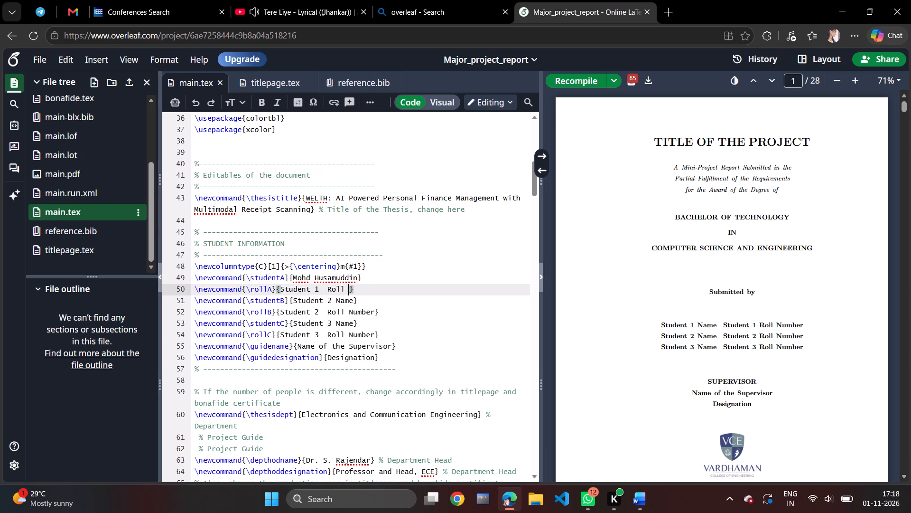
{"action": "key", "text": "BackSpace"}
{"action": "key", "text": "BackSpace"}
{"action": "key", "text": "BackSpace"}
{"action": "key", "text": "BackSpace"}
{"action": "key", "text": "BackSpace"}
{"action": "key", "text": "BackSpace"}
{"action": "key", "text": "BackSpace"}
{"action": "key", "text": "BackSpace"}
{"action": "key", "text": "BackSpace"}
{"action": "key", "text": "BackSpace"}
{"action": "key", "text": "BackSpace"}
{"action": "key", "text": "BackSpace"}
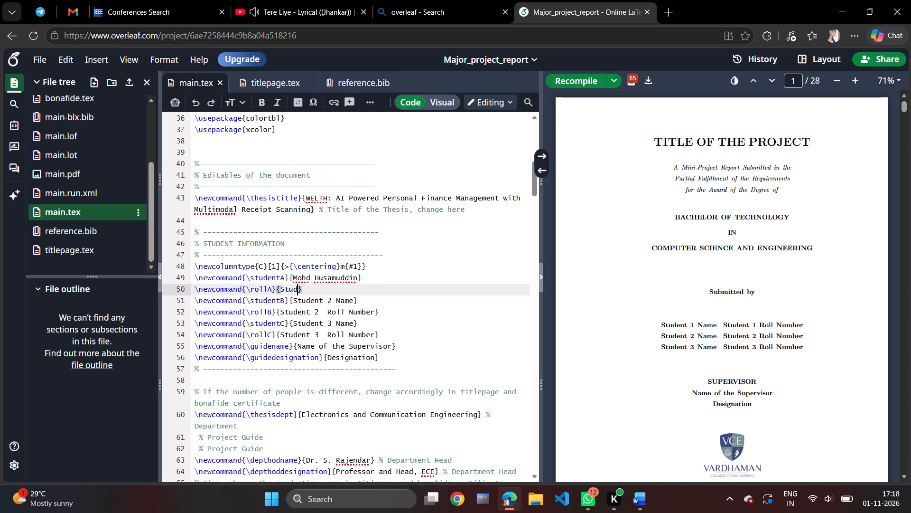
{"action": "key", "text": "BackSpace"}
{"action": "key", "text": "BackSpace"}
{"action": "key", "text": "BackSpace"}
{"action": "key", "text": "BackSpace"}
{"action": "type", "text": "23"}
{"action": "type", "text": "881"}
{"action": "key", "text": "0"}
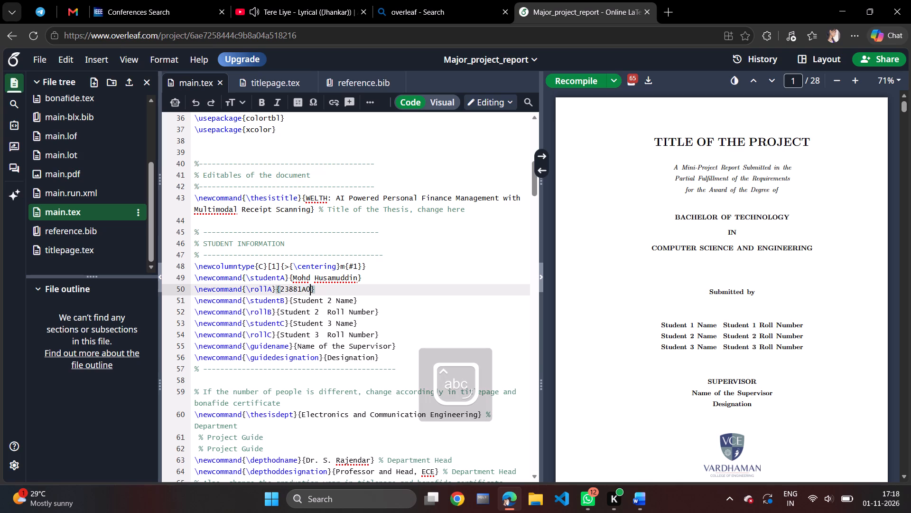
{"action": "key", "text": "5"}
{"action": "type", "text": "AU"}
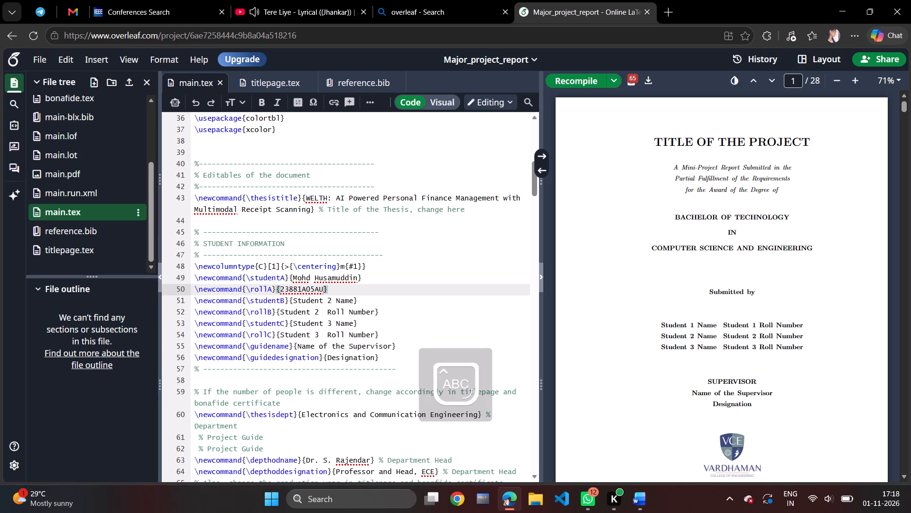
Replace the "Student 2 Name" placeholder in the \studentB command with the second team member's name.
{"action": "left_click", "coordinate": [352, 299]}
{"action": "key", "text": "BackSpace"}
{"action": "key", "text": "BackSpace"}
{"action": "key", "text": "BackSpace"}
{"action": "key", "text": "BackSpace"}
{"action": "key", "text": "BackSpace"}
{"action": "key", "text": "BackSpace"}
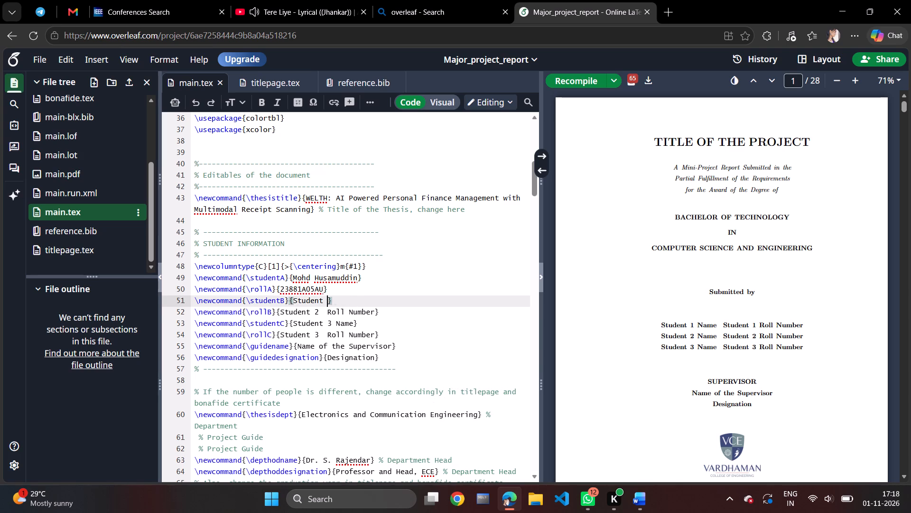
{"action": "key", "text": "BackSpace"}
{"action": "key", "text": "BackSpace"}
{"action": "key", "text": "BackSpace"}
{"action": "key", "text": "BackSpace"}
{"action": "key", "text": "BackSpace"}
{"action": "key", "text": "BackSpace"}
{"action": "key", "text": "BackSpace"}
{"action": "key", "text": "BackSpace"}
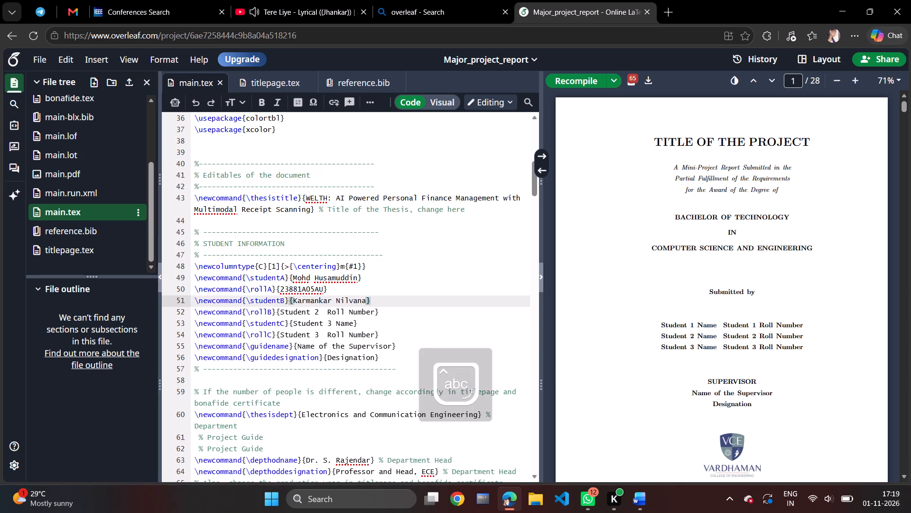
Replace the "Student 2 Roll Number" placeholder in the \rollB command with the second team member's roll number.
{"action": "left_click", "coordinate": [372, 306]}
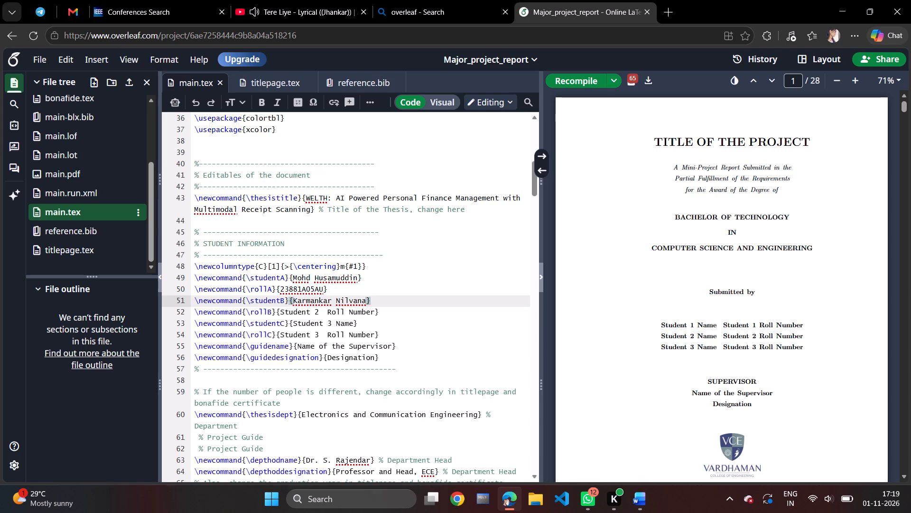
{"action": "left_click", "coordinate": [372, 312]}
{"action": "key", "text": "Right"}
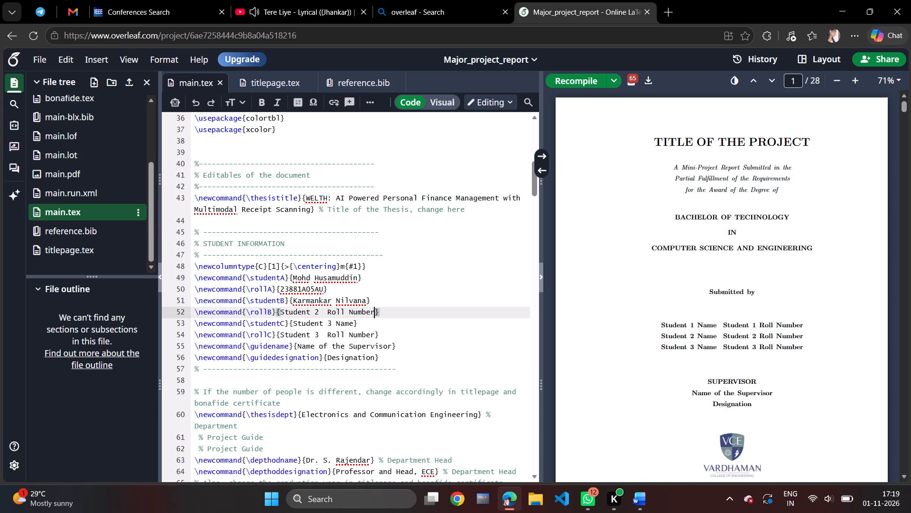
{"action": "key", "text": "BackSpace"}
{"action": "key", "text": "BackSpace"}
{"action": "key", "text": "BackSpace"}
{"action": "key", "text": "BackSpace"}
{"action": "key", "text": "BackSpace"}
{"action": "key", "text": "BackSpace"}
{"action": "key", "text": "BackSpace"}
{"action": "key", "text": "BackSpace"}
{"action": "key", "text": "BackSpace"}
{"action": "key", "text": "BackSpace"}
{"action": "key", "text": "BackSpace"}
{"action": "key", "text": "BackSpace"}
{"action": "key", "text": "BackSpace"}
{"action": "key", "text": "BackSpace"}
{"action": "key", "text": "BackSpace"}
{"action": "key", "text": "BackSpace"}
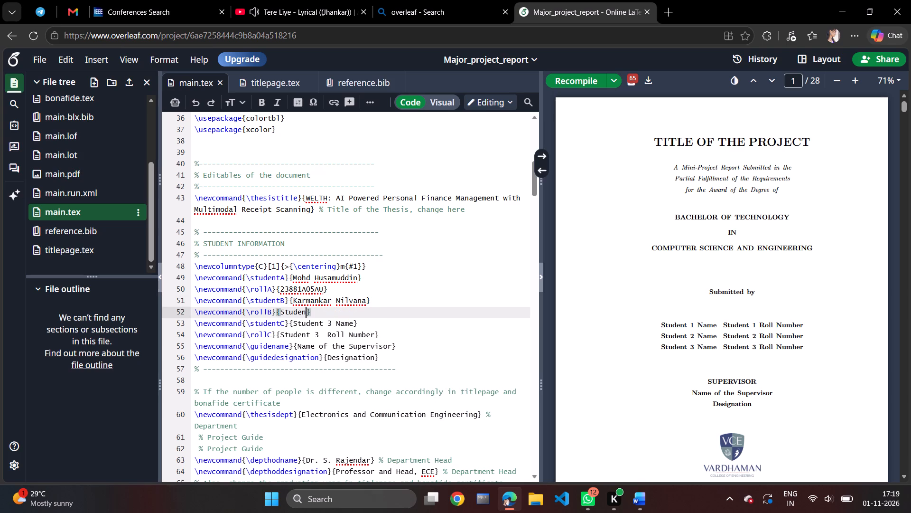
{"action": "key", "text": "BackSpace"}
{"action": "key", "text": "BackSpace"}
{"action": "key", "text": "BackSpace"}
{"action": "key", "text": "BackSpace"}
{"action": "key", "text": "BackSpace"}
{"action": "key", "text": "BackSpace"}
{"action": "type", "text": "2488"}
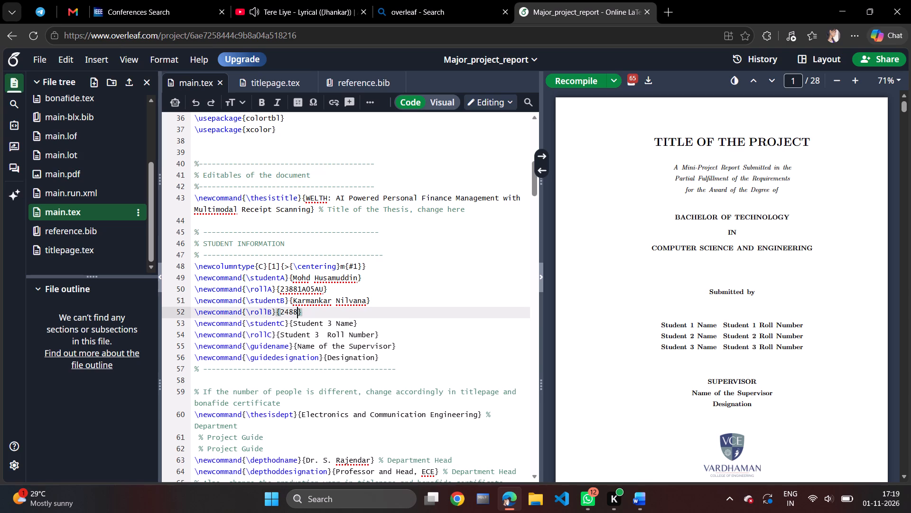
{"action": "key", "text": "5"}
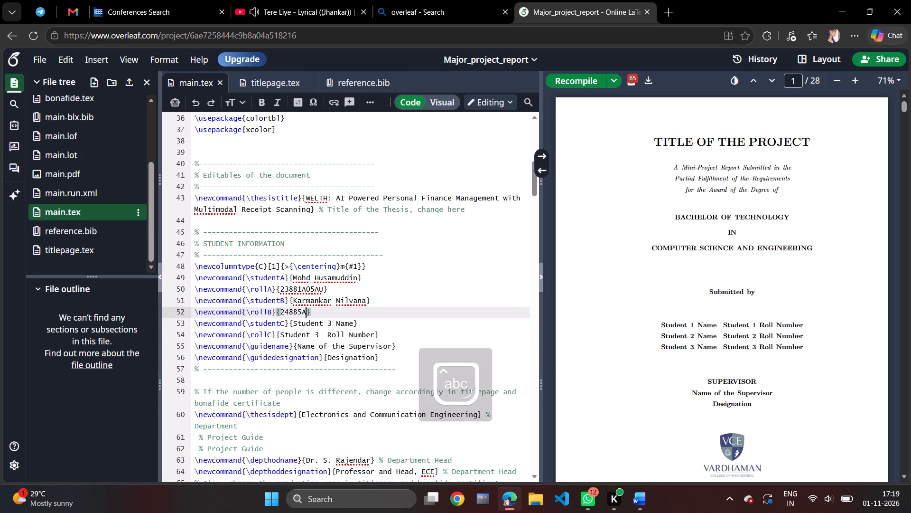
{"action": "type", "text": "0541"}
Replace the "Student 3 Name" placeholder in the \studentC command with the third team member's correctly spelled name.
{"action": "left_click", "coordinate": [354, 324]}
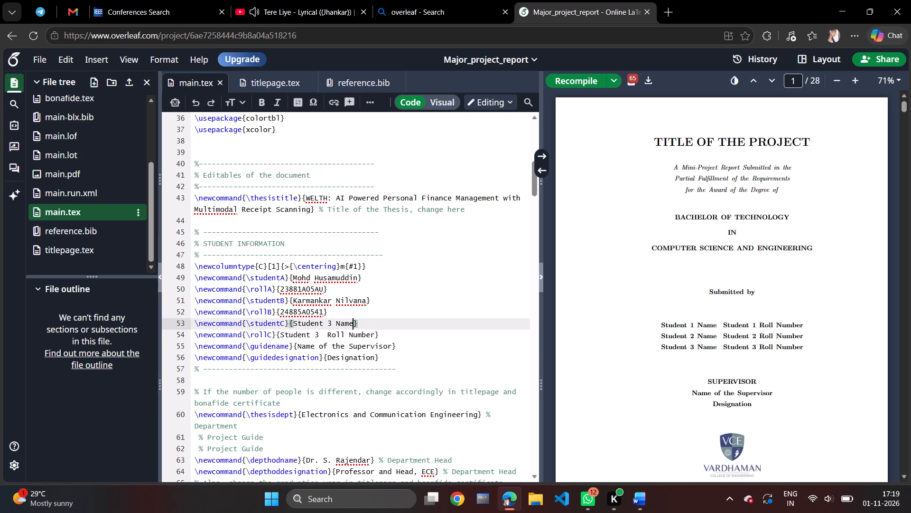
{"action": "key", "text": "BackSpace"}
{"action": "key", "text": "BackSpace"}
{"action": "key", "text": "BackSpace"}
{"action": "key", "text": "BackSpace"}
{"action": "key", "text": "BackSpace"}
{"action": "key", "text": "BackSpace"}
{"action": "key", "text": "BackSpace"}
{"action": "key", "text": "BackSpace"}
{"action": "key", "text": "BackSpace"}
{"action": "key", "text": "BackSpace"}
{"action": "key", "text": "BackSpace"}
{"action": "key", "text": "BackSpace"}
{"action": "key", "text": "BackSpace"}
{"action": "key", "text": "BackSpace"}
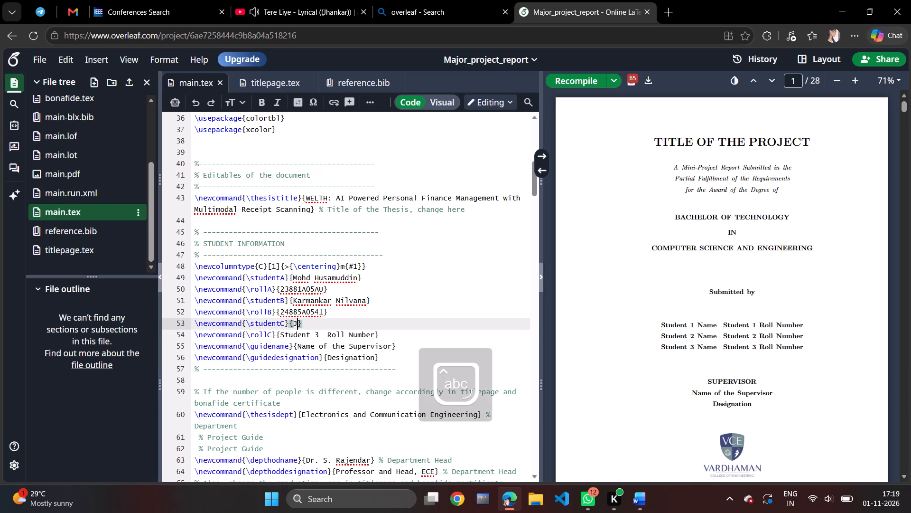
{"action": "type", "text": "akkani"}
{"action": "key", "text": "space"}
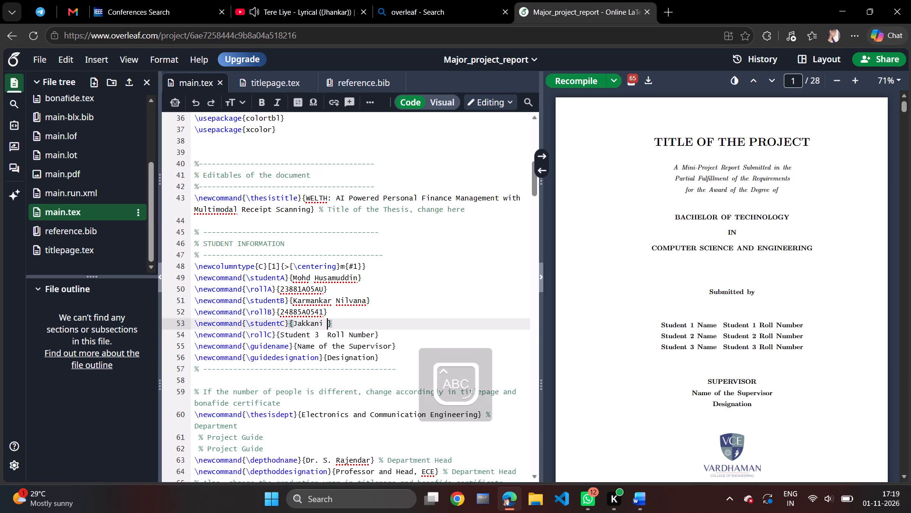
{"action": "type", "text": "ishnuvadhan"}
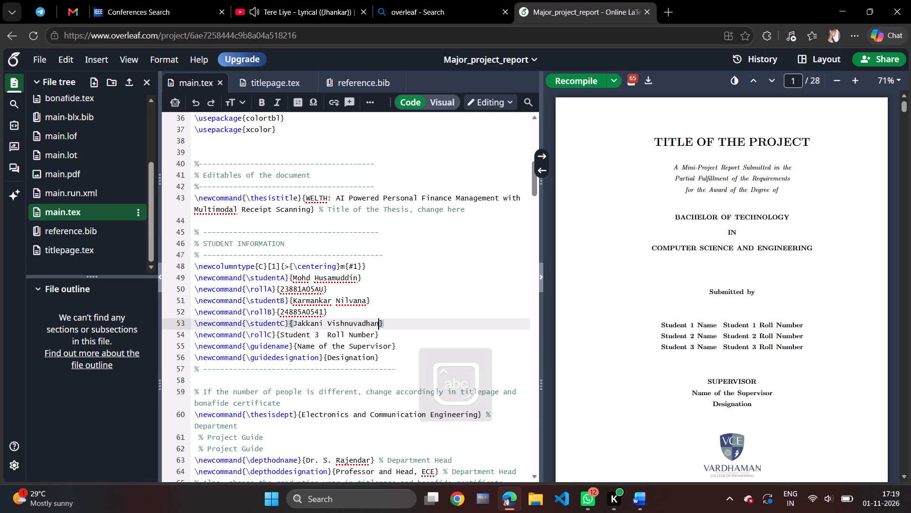
{"action": "left_click", "coordinate": [364, 323]}
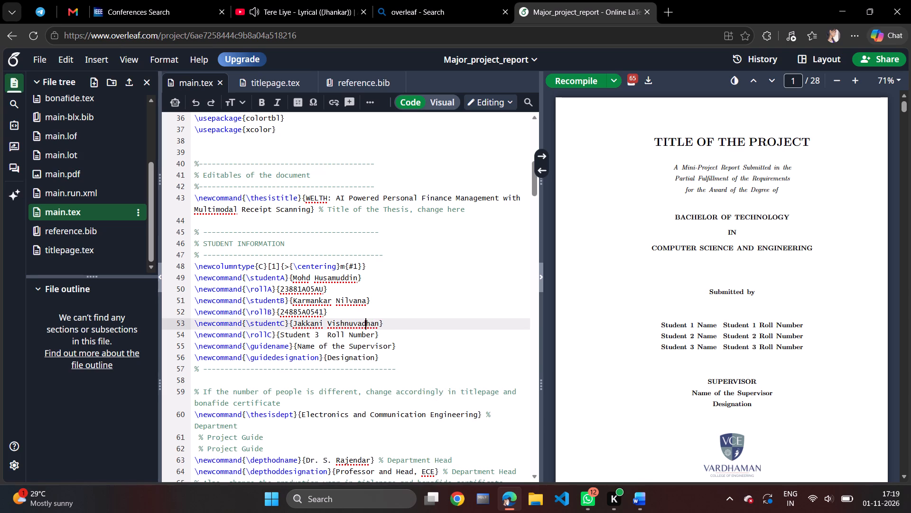
{"action": "key", "text": "Left"}
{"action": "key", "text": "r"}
Replace the "Student 3 Roll Number" placeholder in the \rollC command with the third team member's roll number.
{"action": "left_click", "coordinate": [373, 332]}
{"action": "key", "text": "BackSpace"}
{"action": "key", "text": "BackSpace"}
{"action": "key", "text": "BackSpace"}
{"action": "key", "text": "BackSpace"}
{"action": "key", "text": "BackSpace"}
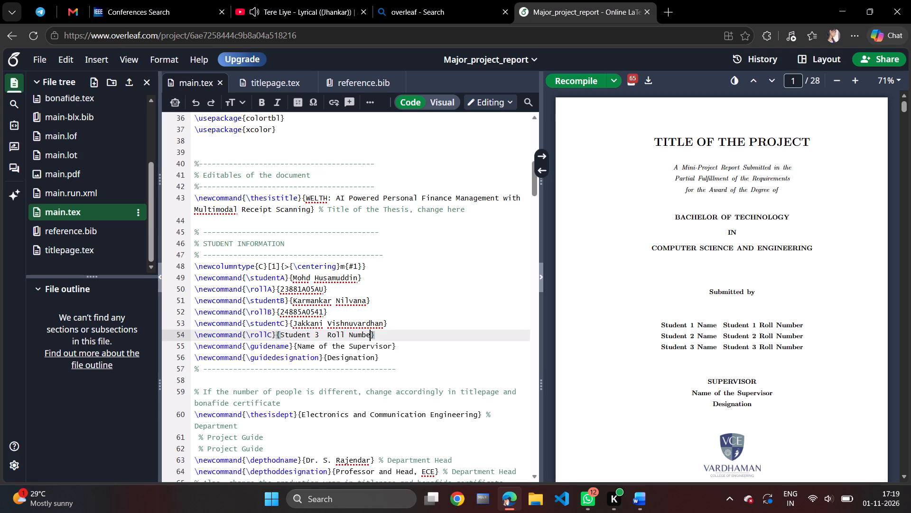
{"action": "key", "text": "BackSpace"}
{"action": "key", "text": "BackSpace"}
{"action": "key", "text": "BackSpace"}
{"action": "key", "text": "BackSpace"}
{"action": "key", "text": "BackSpace"}
{"action": "key", "text": "BackSpace"}
{"action": "key", "text": "BackSpace"}
{"action": "key", "text": "BackSpace"}
{"action": "key", "text": "BackSpace"}
{"action": "key", "text": "BackSpace"}
{"action": "key", "text": "BackSpace"}
{"action": "key", "text": "BackSpace"}
{"action": "key", "text": "BackSpace"}
{"action": "key", "text": "BackSpace"}
{"action": "key", "text": "BackSpace"}
{"action": "key", "text": "BackSpace"}
{"action": "key", "text": "BackSpace"}
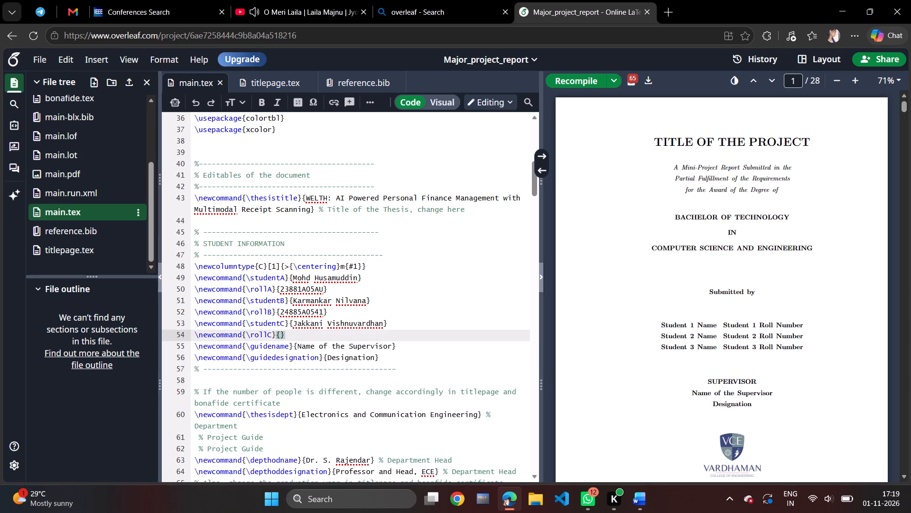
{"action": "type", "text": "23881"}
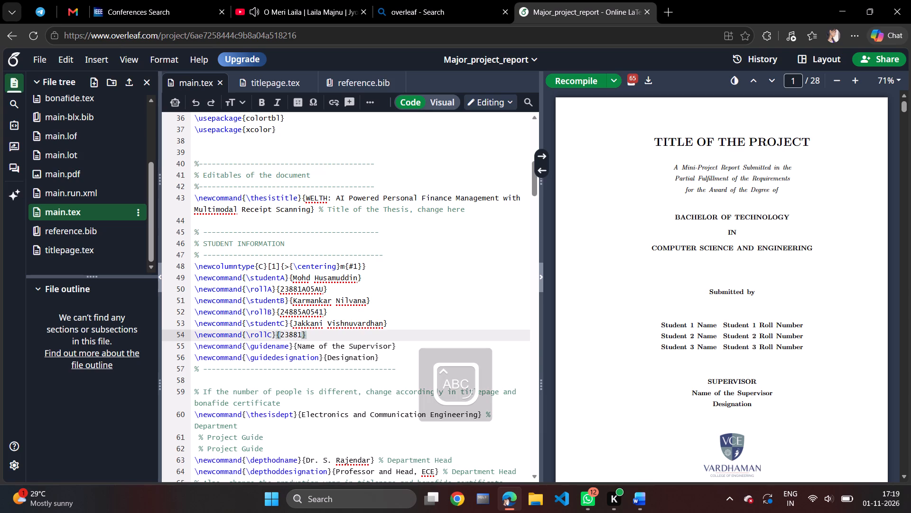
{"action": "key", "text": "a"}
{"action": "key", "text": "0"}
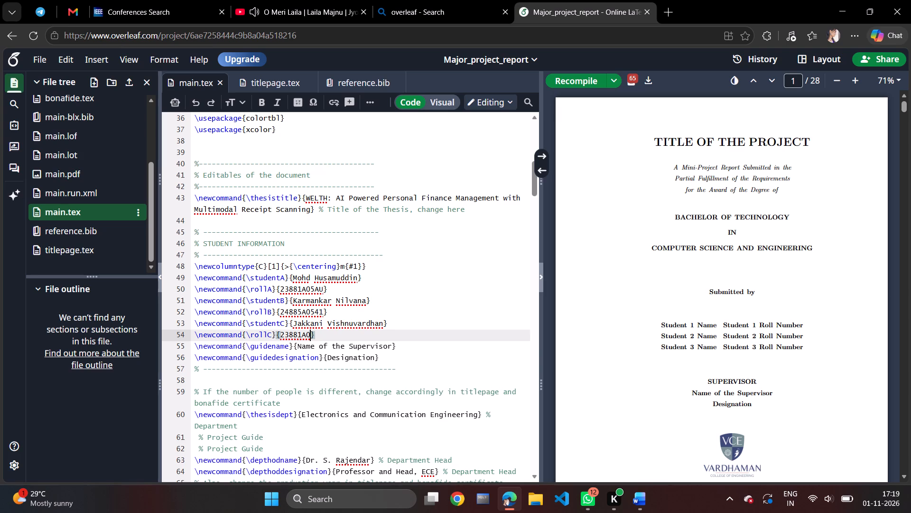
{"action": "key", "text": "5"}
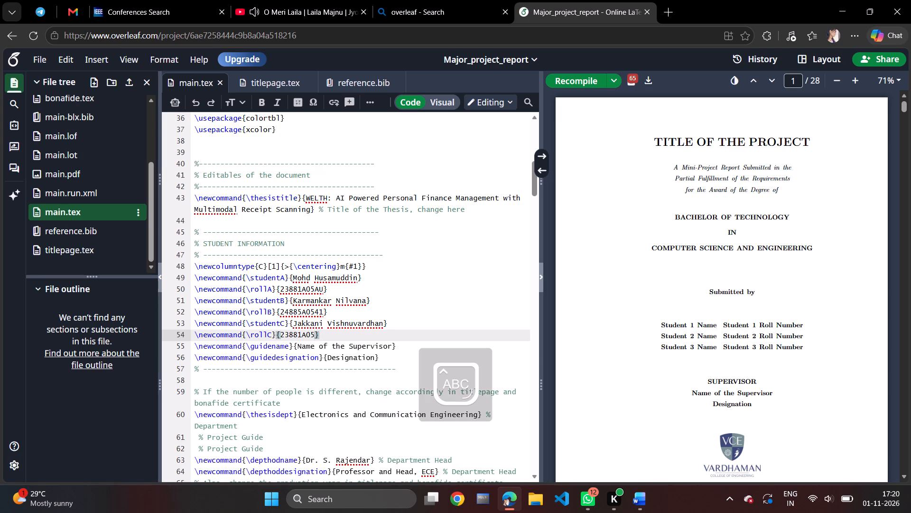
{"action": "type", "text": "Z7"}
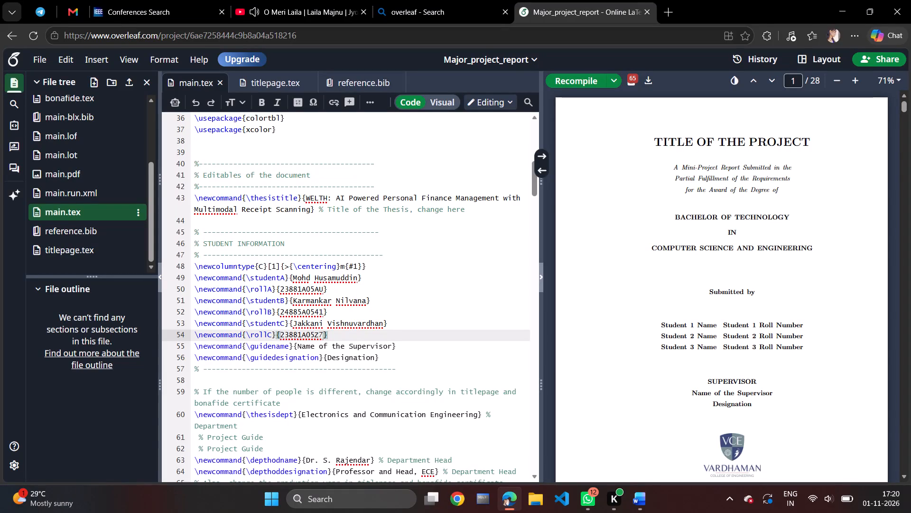
Save main.tex and recompile the report PDF with the title and student details.
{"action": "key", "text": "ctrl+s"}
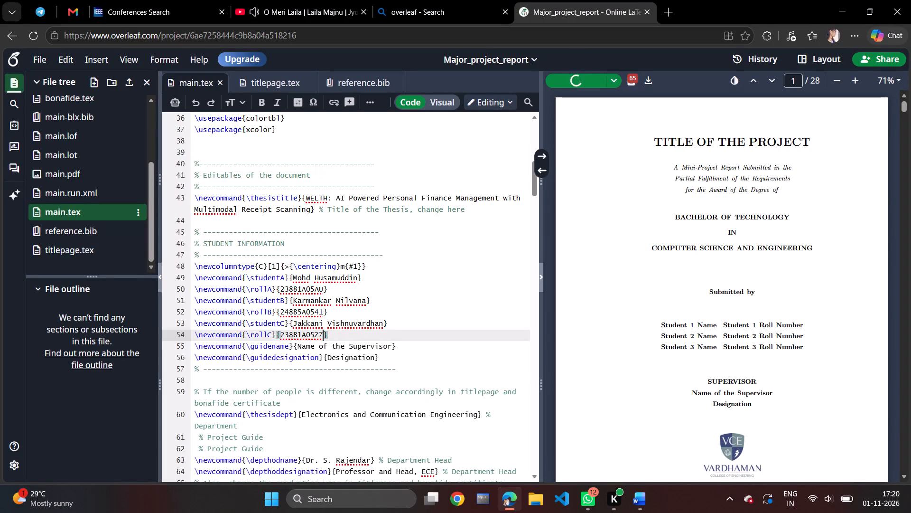
Switch to the Word abstract document, check the team members and guide details tables, and return to Overleaf.
{"action": "left_click", "coordinate": [636, 498]}
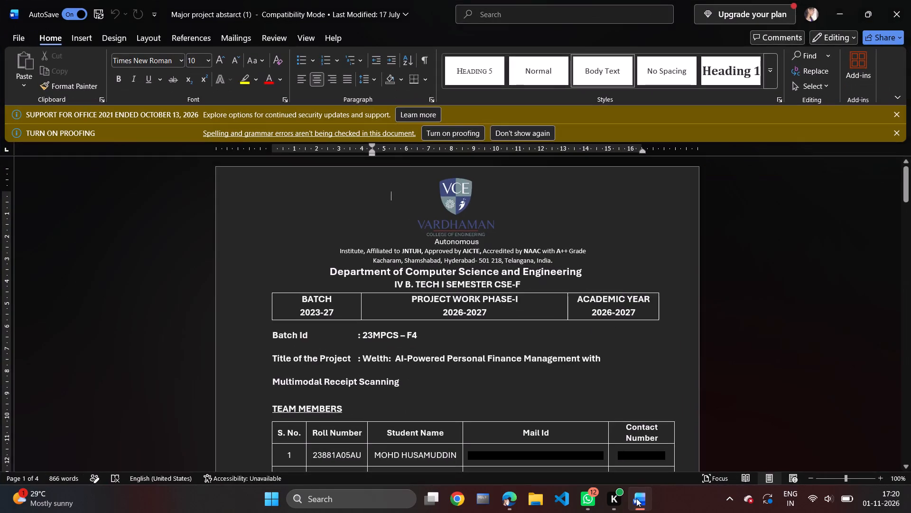
{"action": "scroll", "coordinate": [478, 342], "scroll_direction": "down", "scroll_amount": 5}
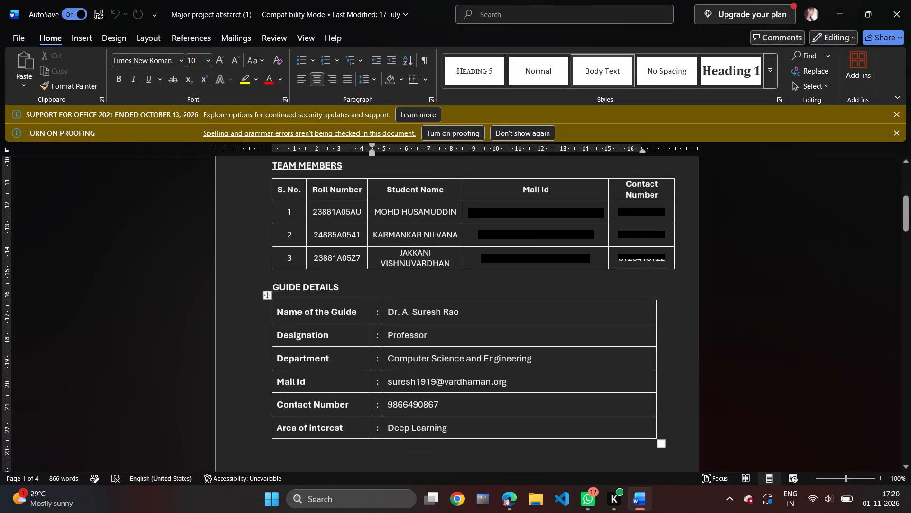
{"action": "scroll", "coordinate": [478, 342], "scroll_direction": "down", "scroll_amount": 1}
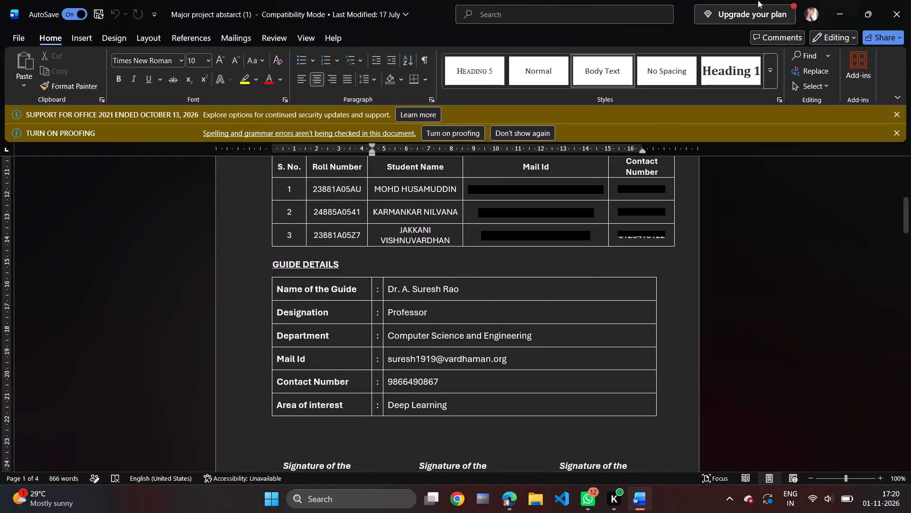
{"action": "left_click", "coordinate": [834, 15]}
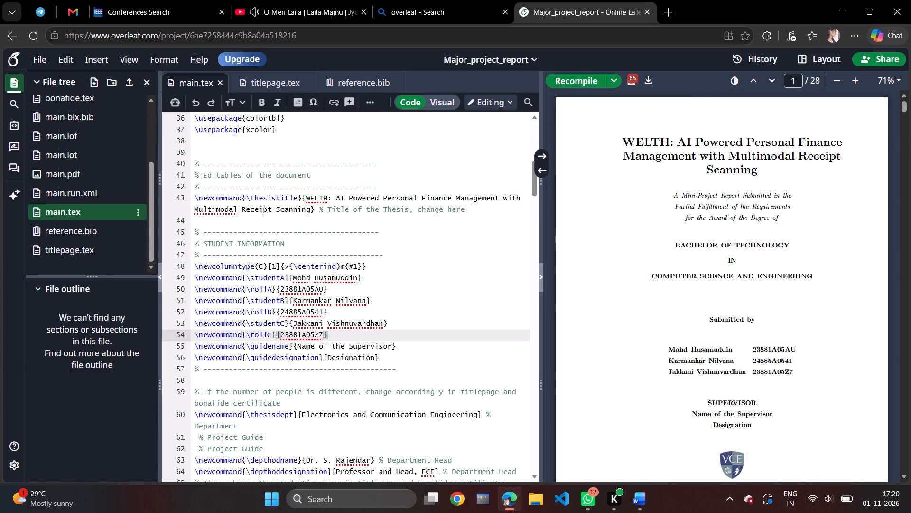
Replace the "Name of the Supervisor" placeholder in the \guidename command with the guide's titled name from the abstract document.
{"action": "left_click", "coordinate": [390, 344]}
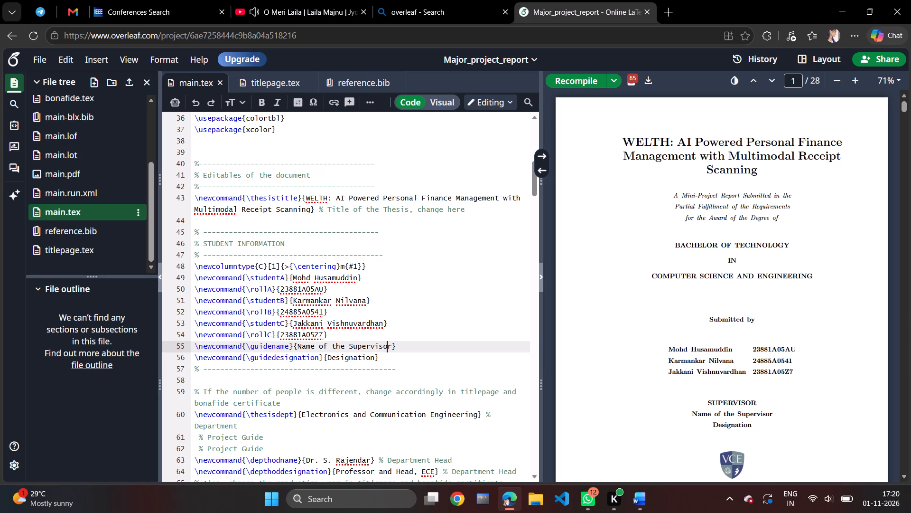
{"action": "key", "text": "Right"}
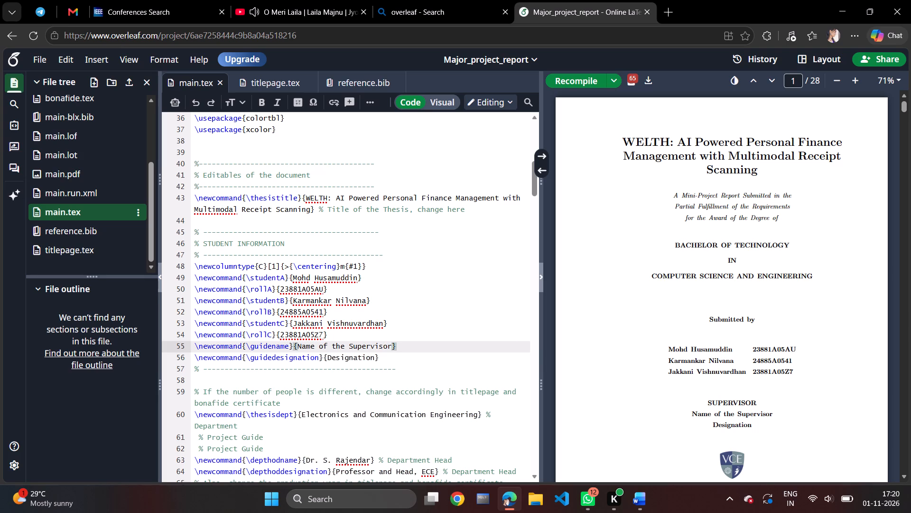
{"action": "key", "text": "BackSpace"}
{"action": "key", "text": "BackSpace"}
{"action": "key", "text": "BackSpace"}
{"action": "key", "text": "BackSpace"}
{"action": "key", "text": "BackSpace"}
{"action": "key", "text": "BackSpace"}
{"action": "key", "text": "BackSpace"}
{"action": "key", "text": "BackSpace"}
{"action": "key", "text": "BackSpace"}
{"action": "key", "text": "BackSpace"}
{"action": "key", "text": "BackSpace"}
{"action": "key", "text": "BackSpace"}
{"action": "key", "text": "BackSpace"}
{"action": "key", "text": "BackSpace"}
{"action": "key", "text": "BackSpace"}
{"action": "key", "text": "BackSpace"}
{"action": "key", "text": "BackSpace"}
{"action": "key", "text": "BackSpace"}
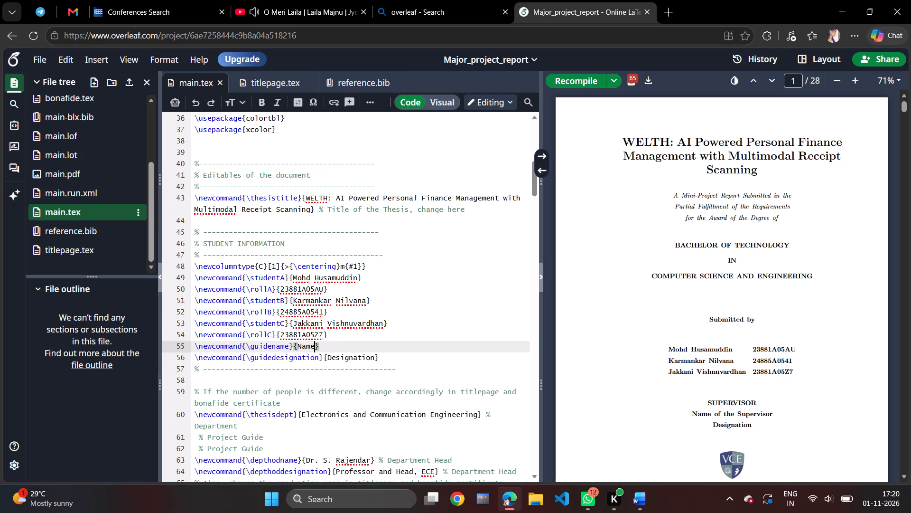
{"action": "key", "text": "BackSpace"}
{"action": "key", "text": "BackSpace"}
{"action": "key", "text": "BackSpace"}
{"action": "key", "text": "BackSpace"}
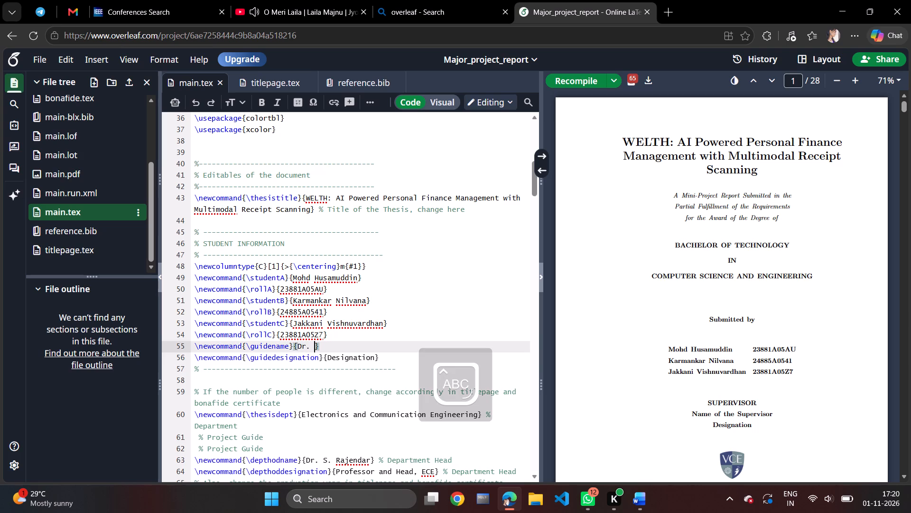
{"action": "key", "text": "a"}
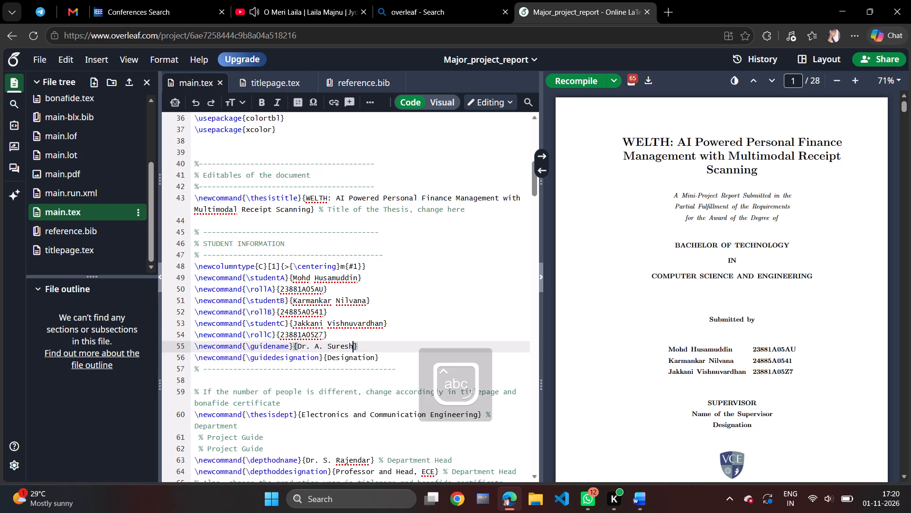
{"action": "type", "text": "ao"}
Replace the "Designation" placeholder in the \guidedesignation command with "Professor", checking the guide details in the Word abstract document.
{"action": "left_click", "coordinate": [372, 356]}
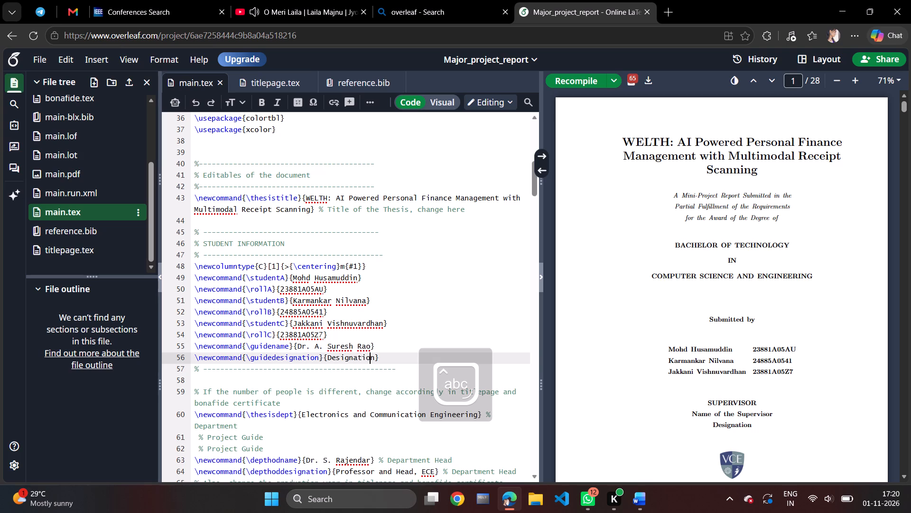
{"action": "key", "text": "Right"}
{"action": "key", "text": "BackSpace"}
{"action": "key", "text": "BackSpace"}
{"action": "key", "text": "BackSpace"}
{"action": "key", "text": "BackSpace"}
{"action": "key", "text": "BackSpace"}
{"action": "key", "text": "BackSpace"}
{"action": "key", "text": "BackSpace"}
{"action": "key", "text": "BackSpace"}
{"action": "key", "text": "BackSpace"}
{"action": "key", "text": "BackSpace"}
{"action": "key", "text": "BackSpace"}
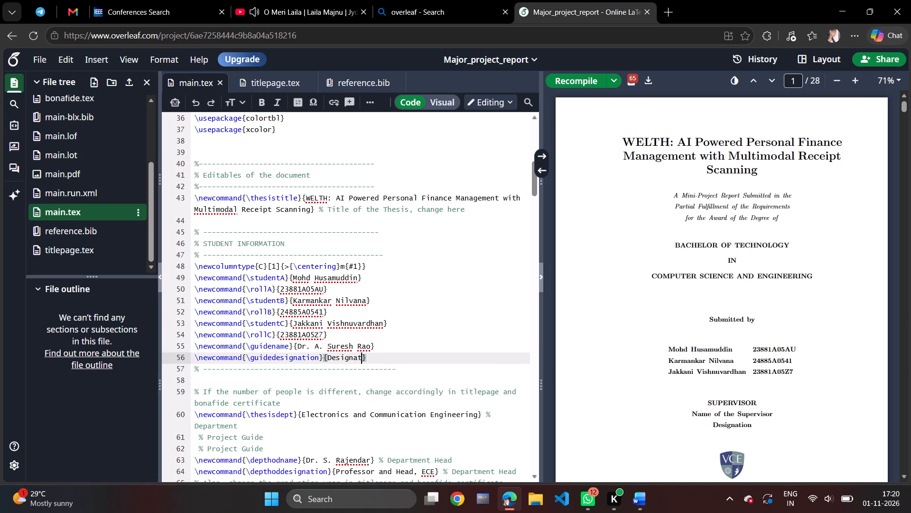
{"action": "left_click", "coordinate": [643, 490]}
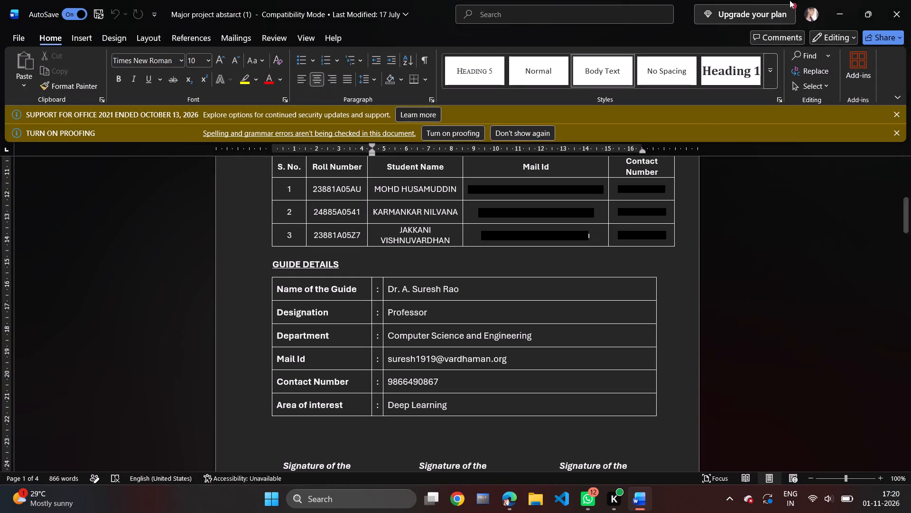
{"action": "left_click", "coordinate": [839, 14]}
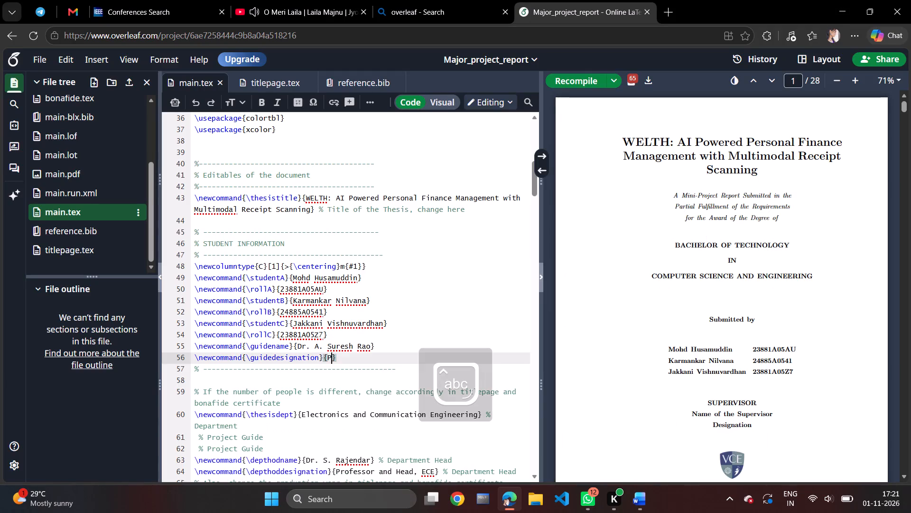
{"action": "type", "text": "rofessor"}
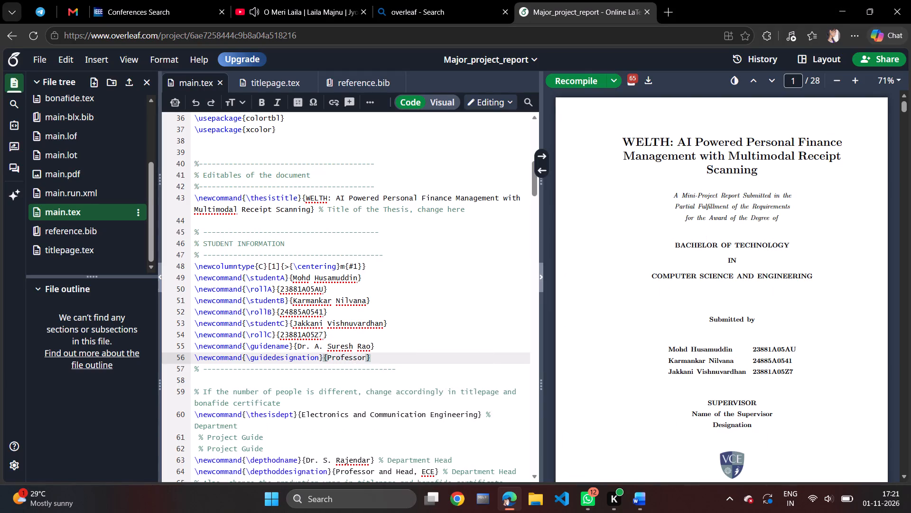
Save main.tex, recompile the report, and check the supervisor block and lower part of the title page in the PDF.
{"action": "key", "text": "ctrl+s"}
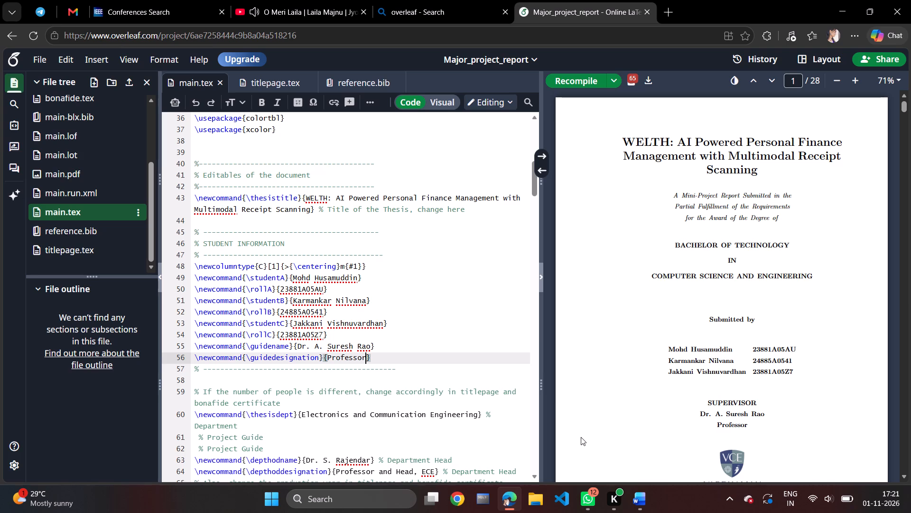
{"action": "left_click", "coordinate": [667, 362]}
{"action": "scroll", "coordinate": [667, 362], "scroll_direction": "down", "scroll_amount": 2}
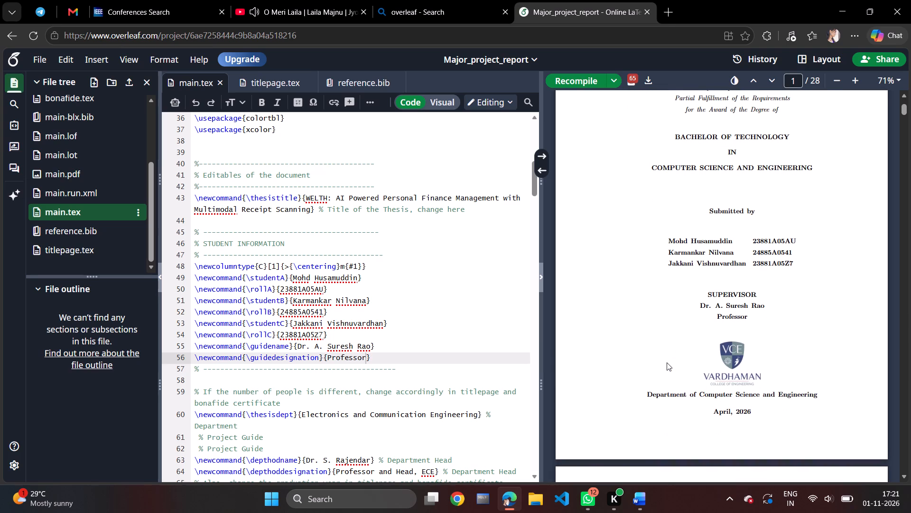
{"action": "scroll", "coordinate": [667, 362], "scroll_direction": "down", "scroll_amount": 2}
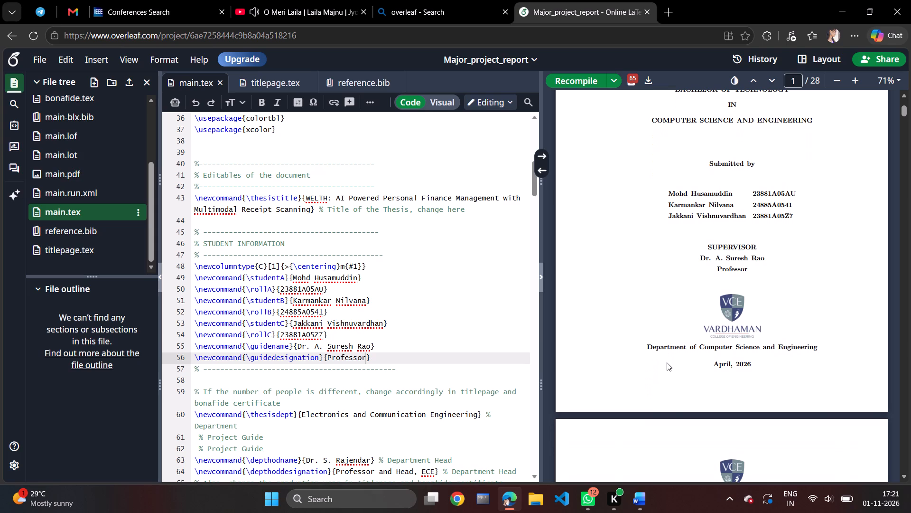
Examine the student, department and department-head definitions in main.tex alongside the title page and certificate in the PDF preview.
{"action": "left_click", "coordinate": [422, 333]}
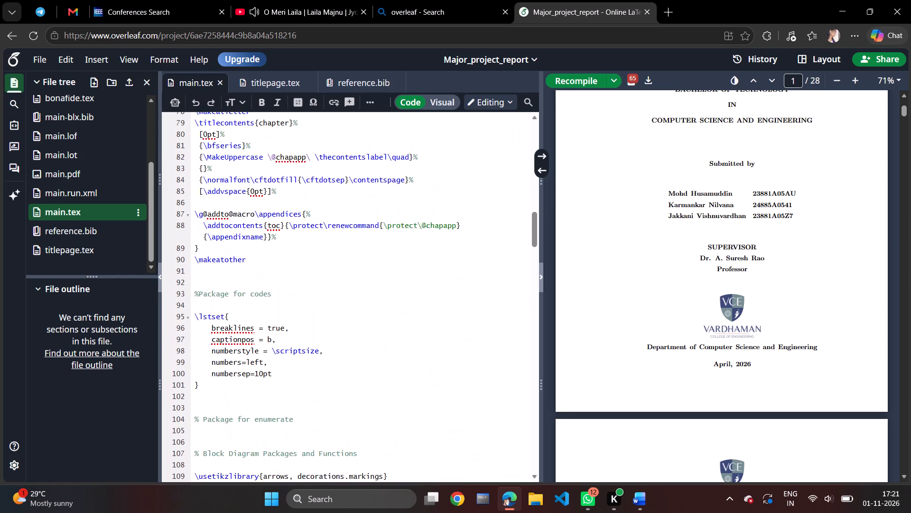
{"action": "scroll", "coordinate": [422, 333], "scroll_direction": "up", "scroll_amount": 3}
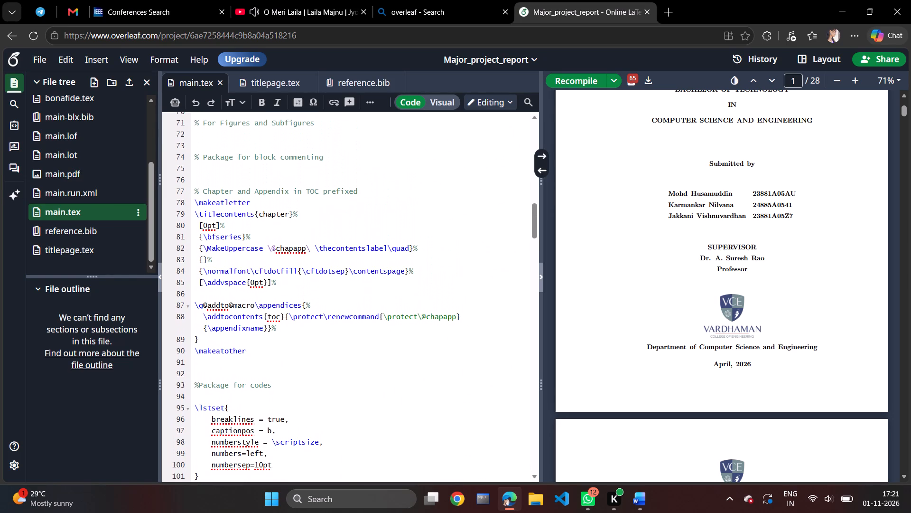
{"action": "scroll", "coordinate": [422, 333], "scroll_direction": "up", "scroll_amount": 2}
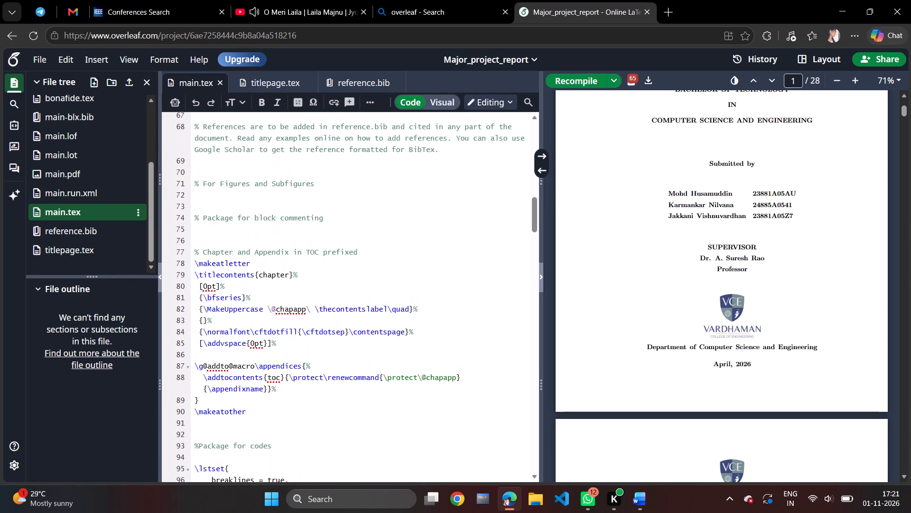
{"action": "scroll", "coordinate": [422, 333], "scroll_direction": "up", "scroll_amount": 3}
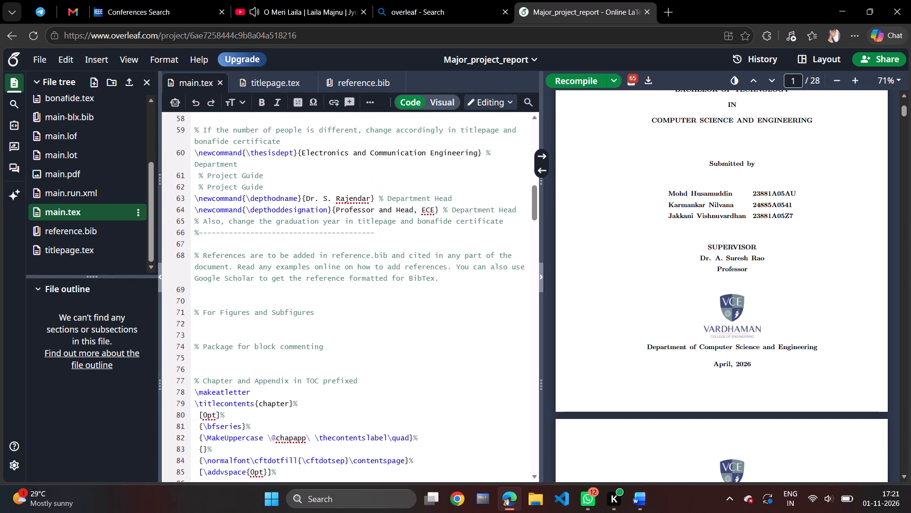
{"action": "scroll", "coordinate": [422, 333], "scroll_direction": "up", "scroll_amount": 1}
{"action": "left_click", "coordinate": [365, 220]}
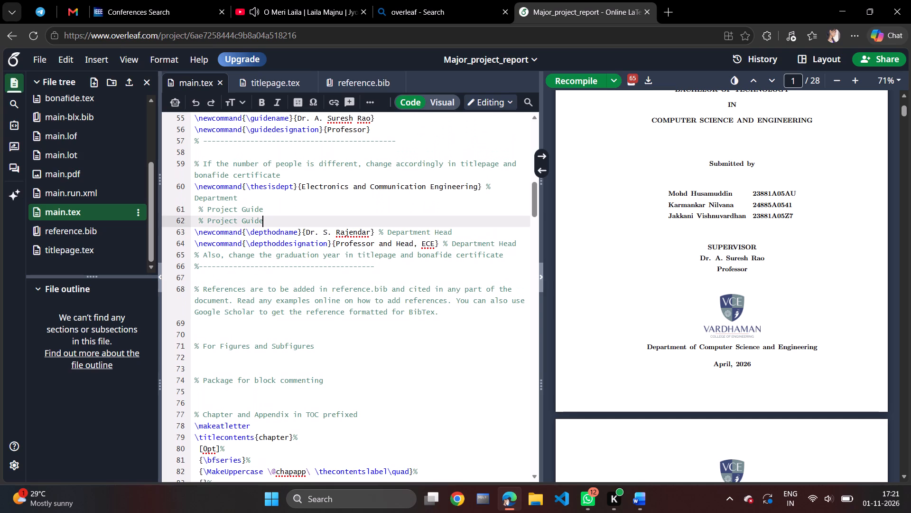
{"action": "scroll", "coordinate": [365, 220], "scroll_direction": "up", "scroll_amount": 2}
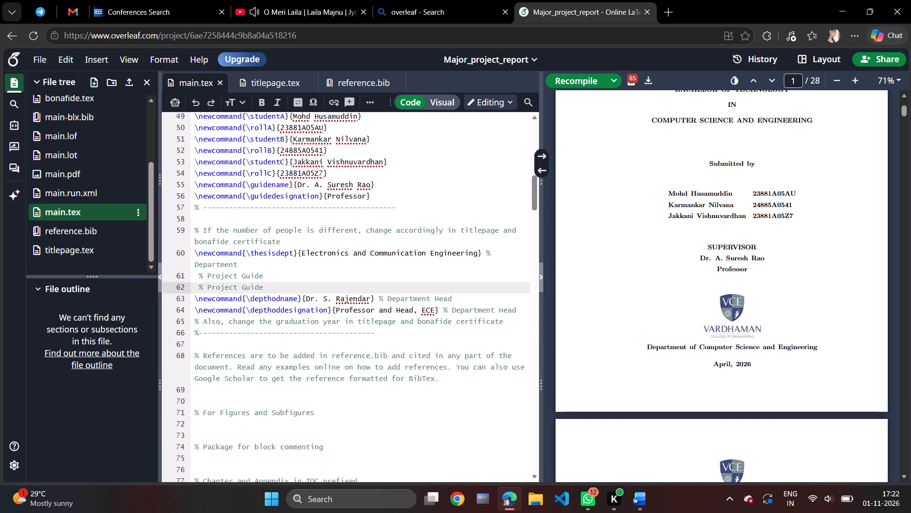
{"action": "scroll", "coordinate": [365, 220], "scroll_direction": "up", "scroll_amount": 2}
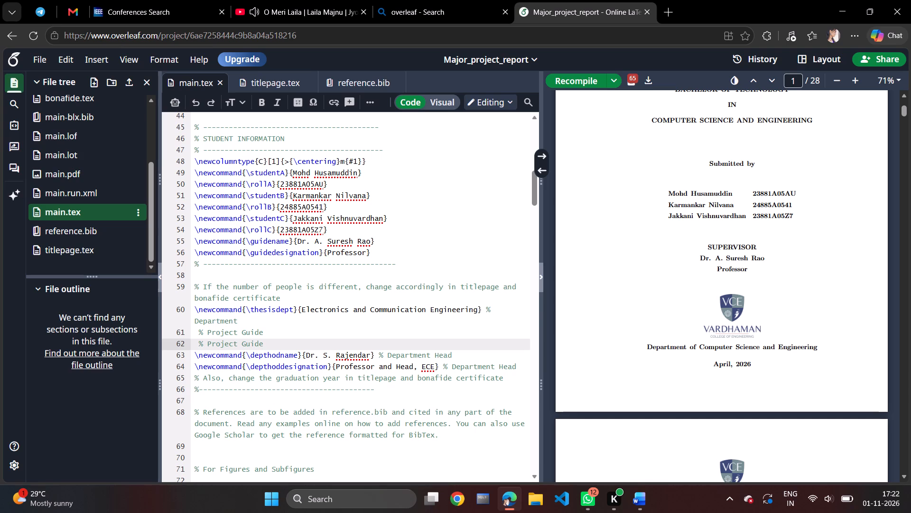
{"action": "scroll", "coordinate": [630, 345], "scroll_direction": "down", "scroll_amount": 1}
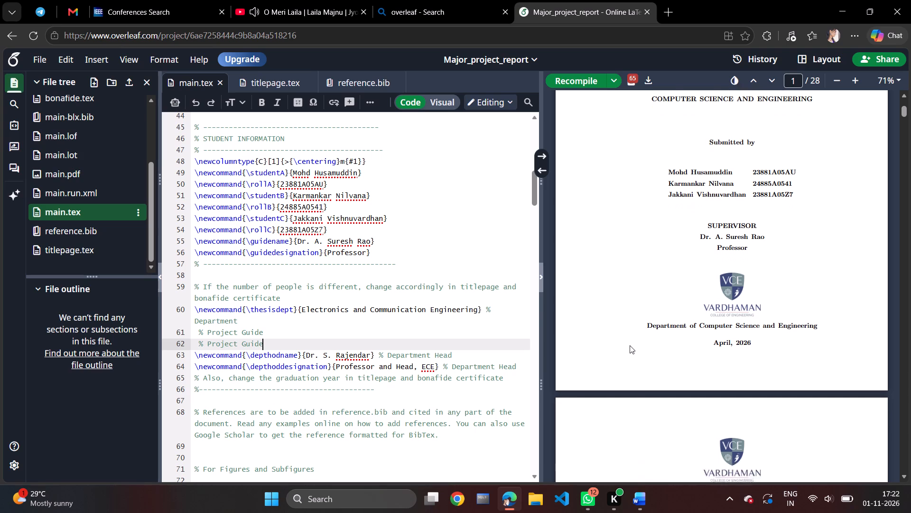
{"action": "scroll", "coordinate": [630, 345], "scroll_direction": "down", "scroll_amount": 3}
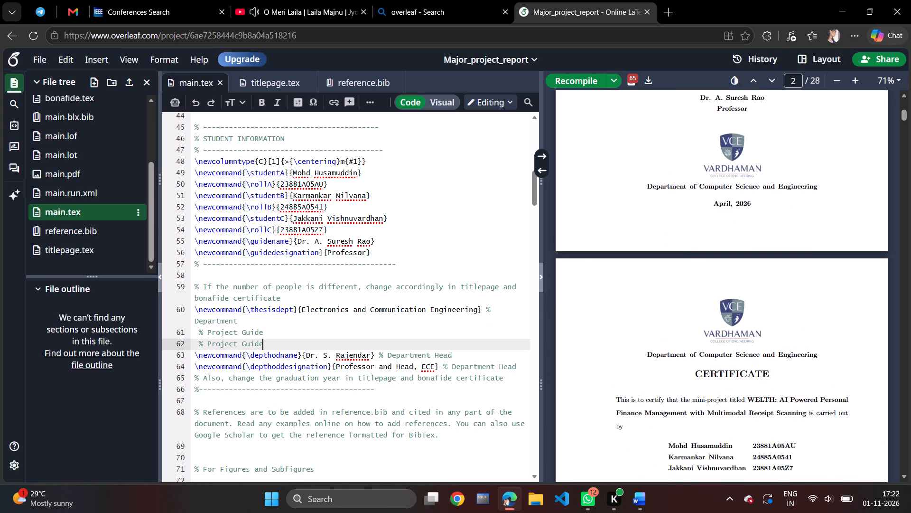
Look through main.tex from the student and department definitions, past the chapter, code and diagram formatting, to the references setup.
{"action": "scroll", "coordinate": [302, 337], "scroll_direction": "up", "scroll_amount": 2}
{"action": "scroll", "coordinate": [302, 337], "scroll_direction": "down", "scroll_amount": 1}
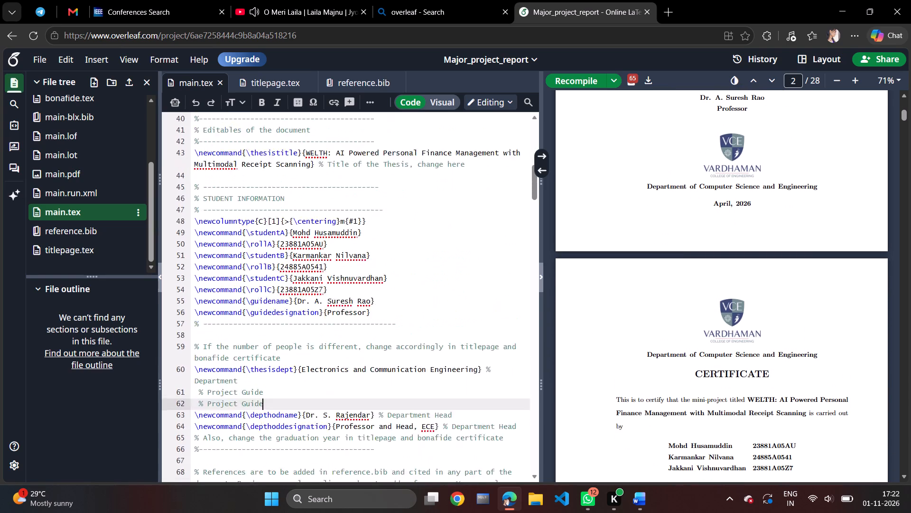
{"action": "scroll", "coordinate": [302, 337], "scroll_direction": "down", "scroll_amount": 1}
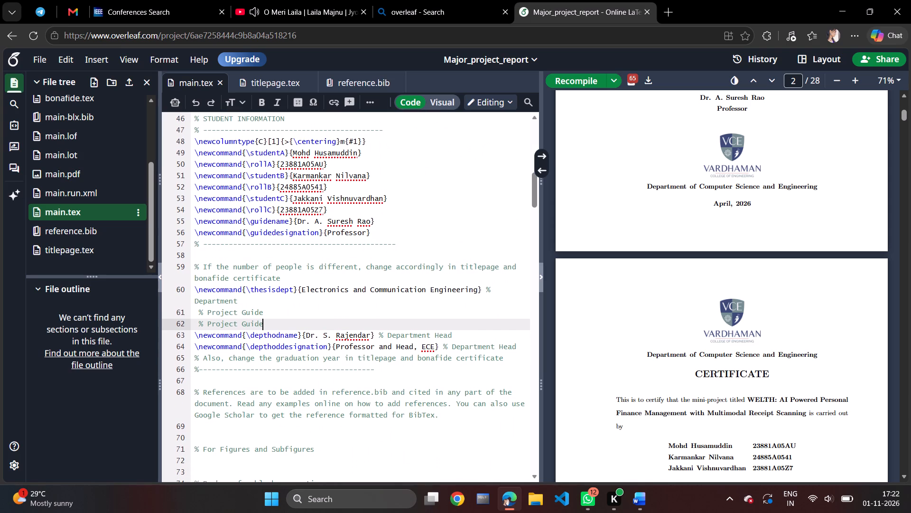
{"action": "scroll", "coordinate": [302, 337], "scroll_direction": "down", "scroll_amount": 3}
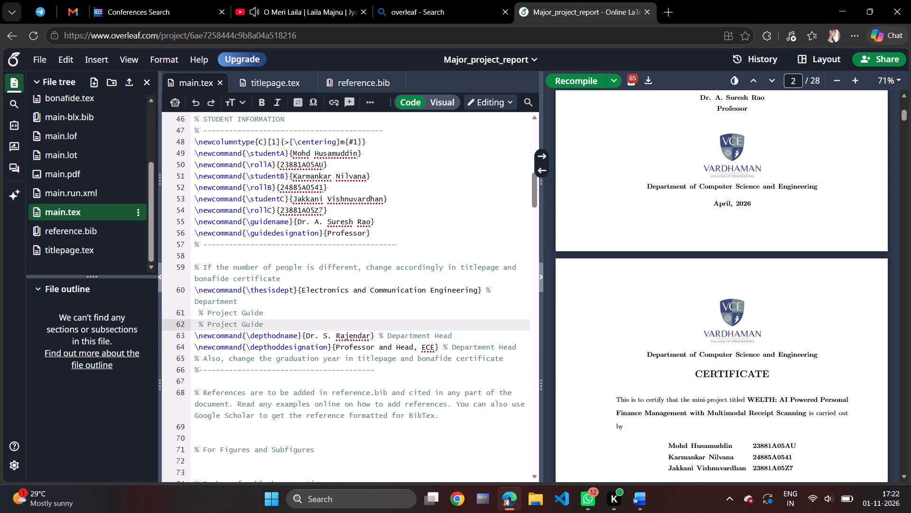
{"action": "scroll", "coordinate": [302, 337], "scroll_direction": "down", "scroll_amount": 2}
{"action": "left_click", "coordinate": [315, 328]}
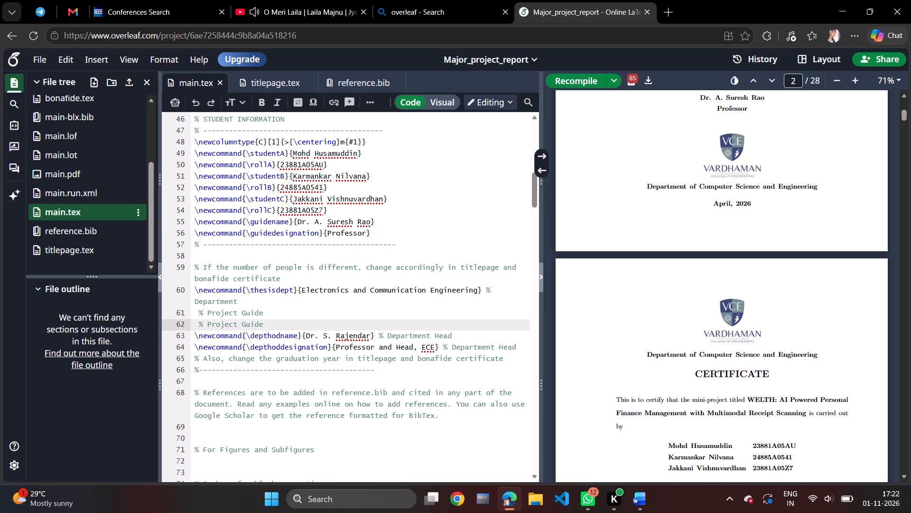
{"action": "scroll", "coordinate": [315, 328], "scroll_direction": "down", "scroll_amount": 3}
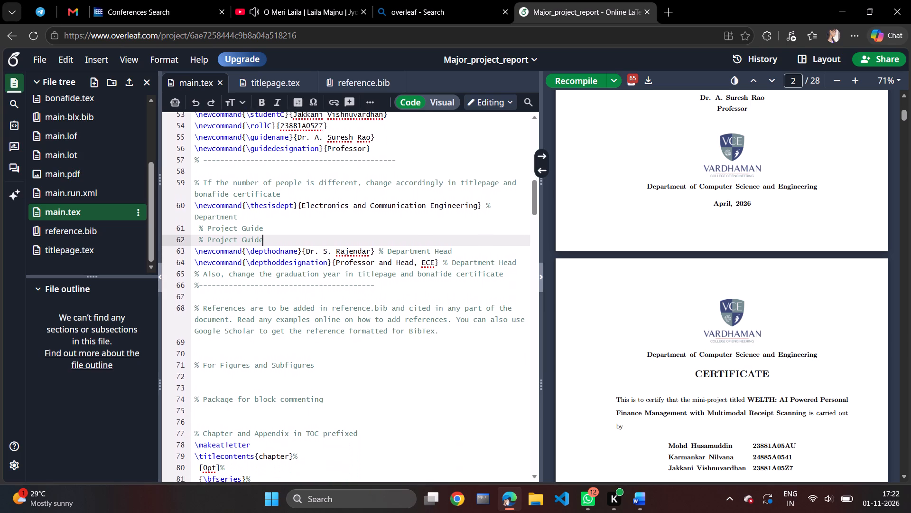
{"action": "scroll", "coordinate": [315, 328], "scroll_direction": "down", "scroll_amount": 2}
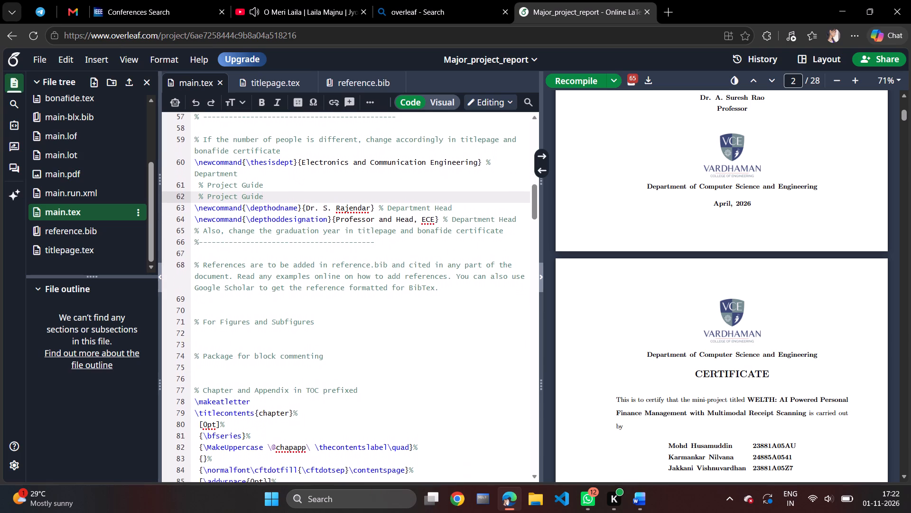
{"action": "scroll", "coordinate": [315, 328], "scroll_direction": "down", "scroll_amount": 3}
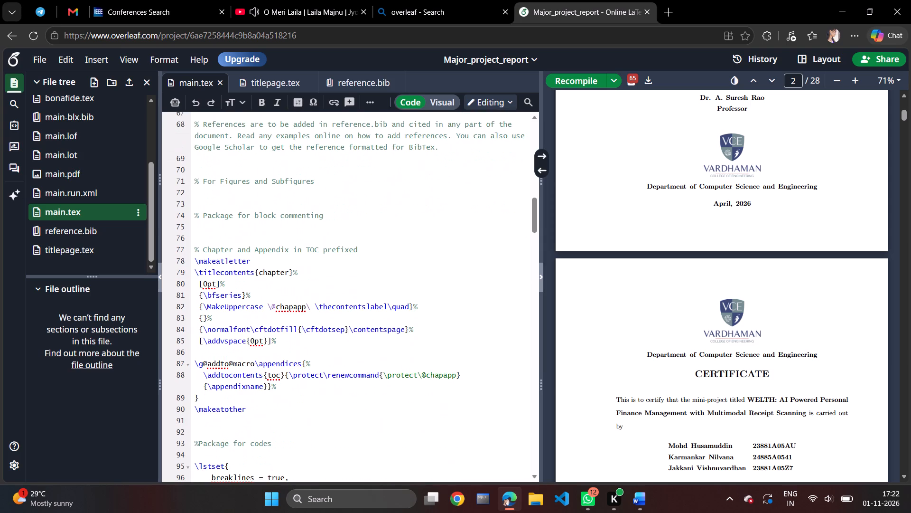
{"action": "scroll", "coordinate": [315, 328], "scroll_direction": "down", "scroll_amount": 2}
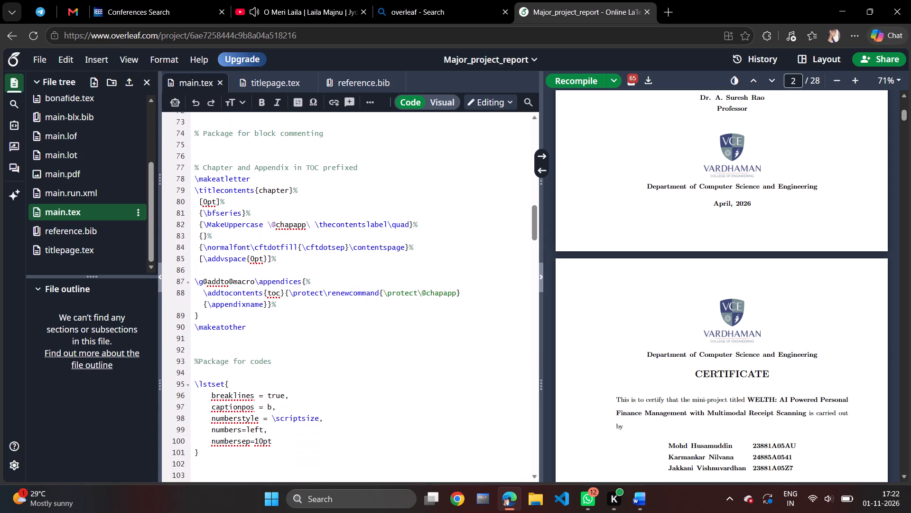
{"action": "scroll", "coordinate": [315, 328], "scroll_direction": "down", "scroll_amount": 3}
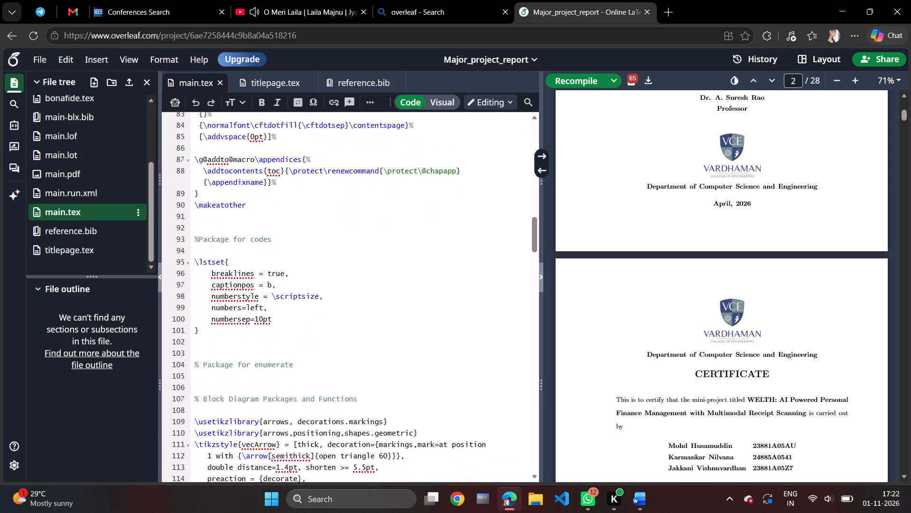
{"action": "scroll", "coordinate": [315, 328], "scroll_direction": "down", "scroll_amount": 2}
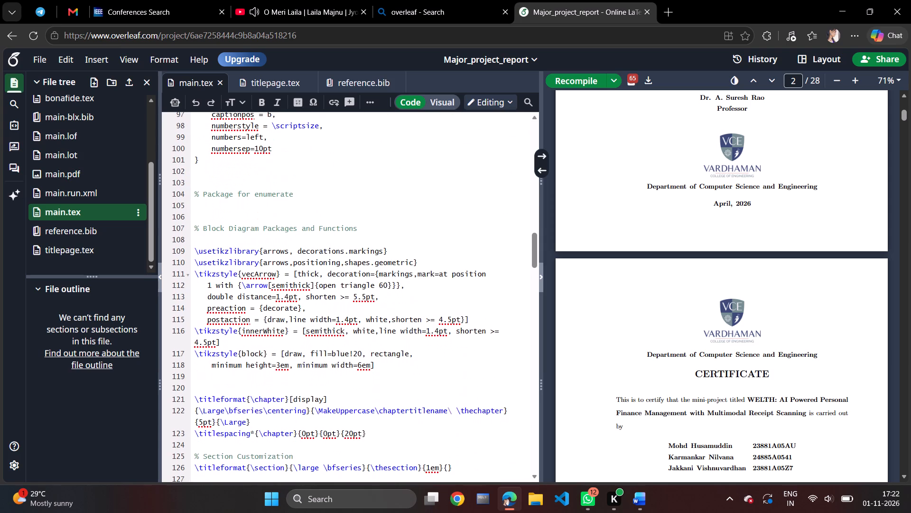
{"action": "scroll", "coordinate": [315, 328], "scroll_direction": "down", "scroll_amount": 3}
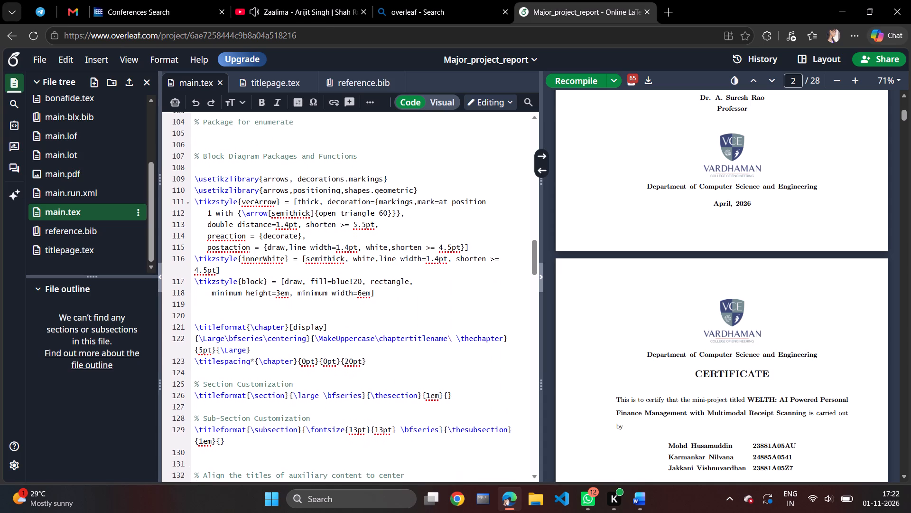
{"action": "scroll", "coordinate": [315, 328], "scroll_direction": "down", "scroll_amount": 4}
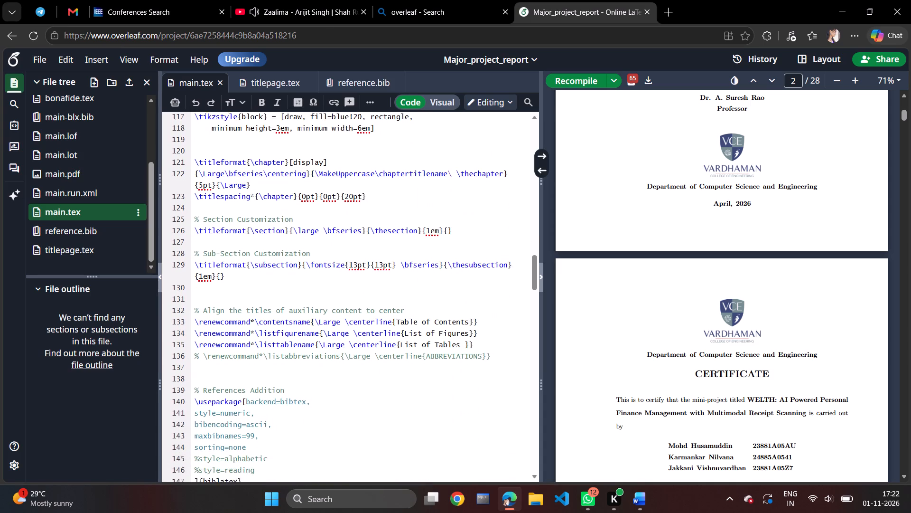
{"action": "scroll", "coordinate": [315, 328], "scroll_direction": "down", "scroll_amount": 1}
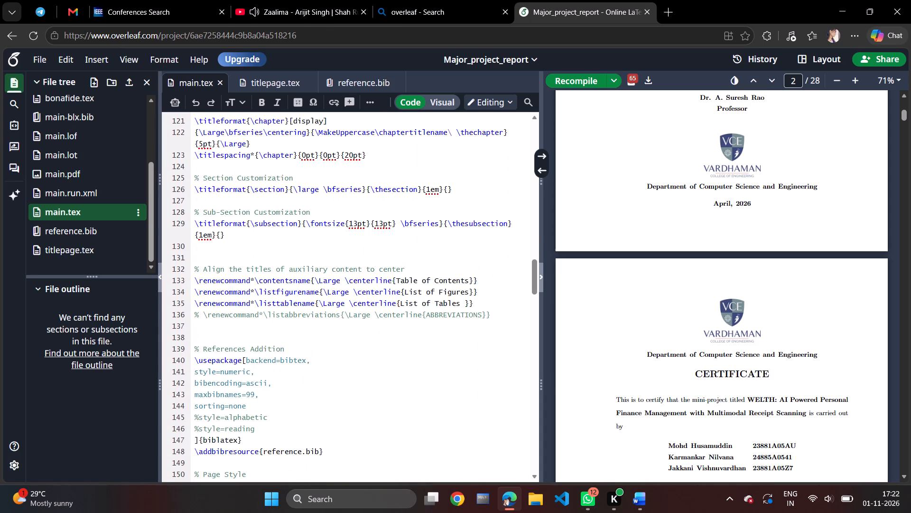
Check the title page and the certificate page with its signature block in the PDF preview.
{"action": "scroll", "coordinate": [682, 341], "scroll_direction": "down", "scroll_amount": 2}
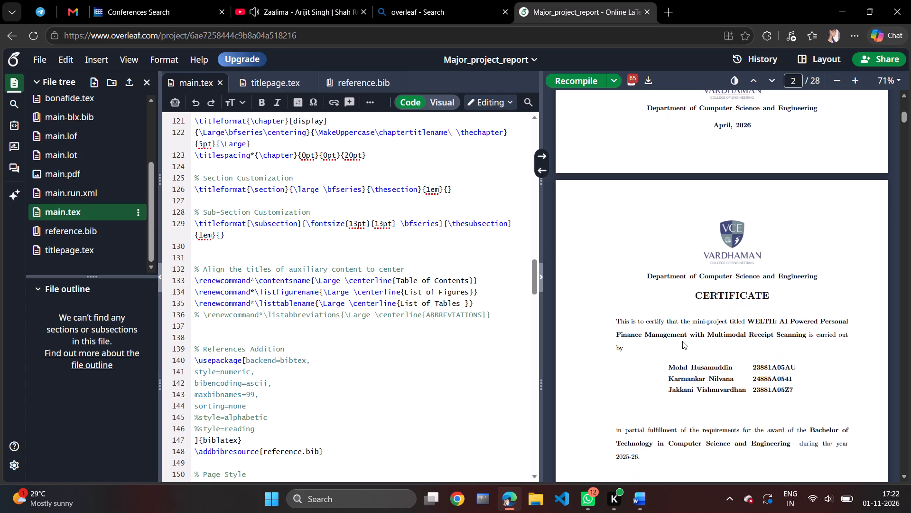
{"action": "scroll", "coordinate": [682, 341], "scroll_direction": "up", "scroll_amount": 4}
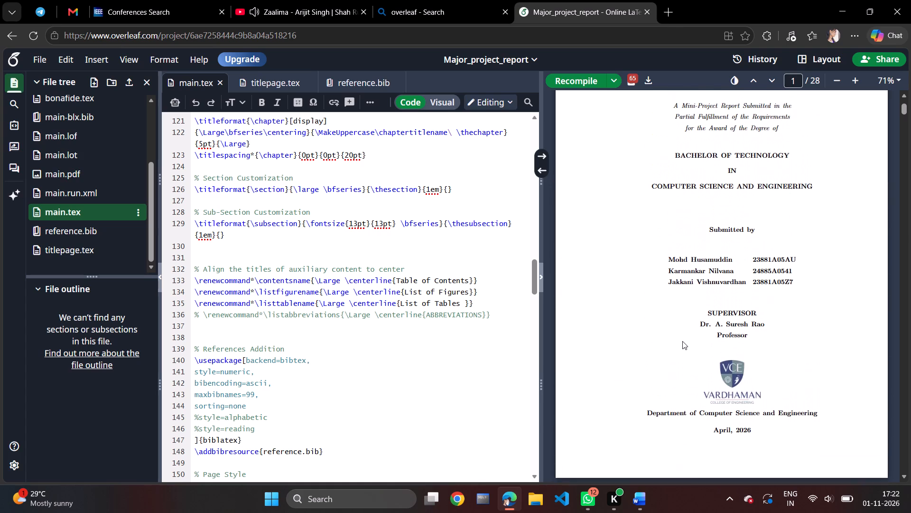
{"action": "scroll", "coordinate": [682, 341], "scroll_direction": "up", "scroll_amount": 1}
{"action": "scroll", "coordinate": [682, 341], "scroll_direction": "down", "scroll_amount": 5}
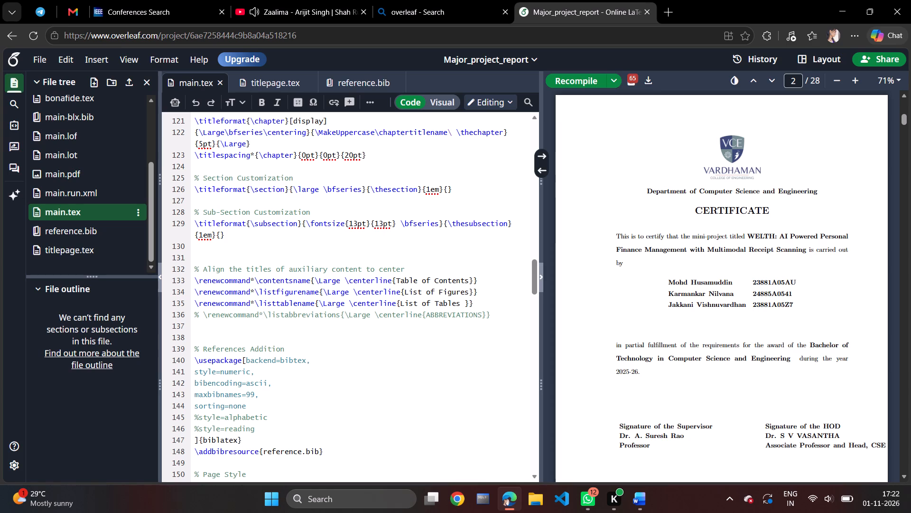
{"action": "scroll", "coordinate": [682, 341], "scroll_direction": "down", "scroll_amount": 1}
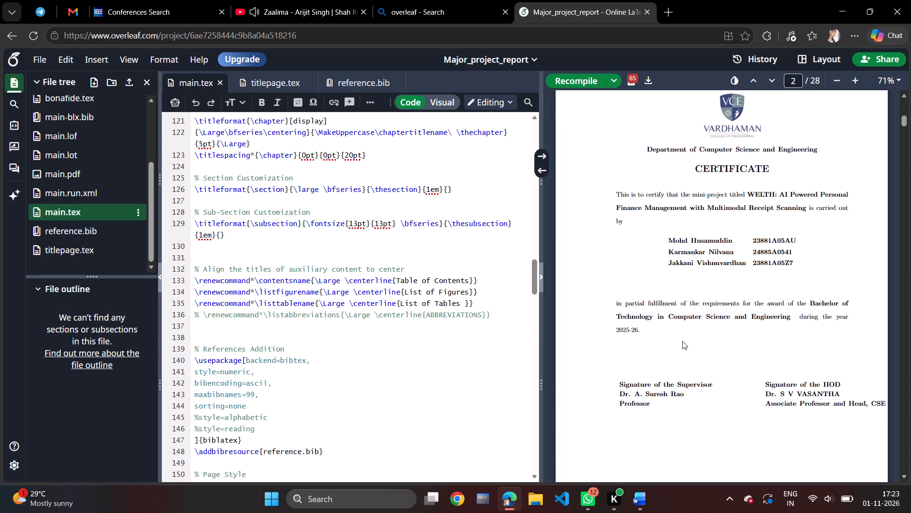
{"action": "scroll", "coordinate": [682, 341], "scroll_direction": "down", "scroll_amount": 1}
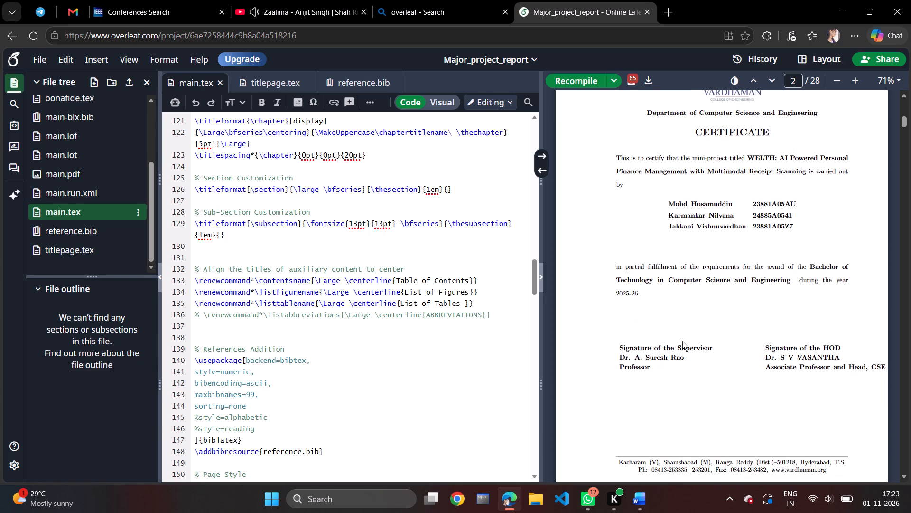
{"action": "scroll", "coordinate": [682, 341], "scroll_direction": "down", "scroll_amount": 1}
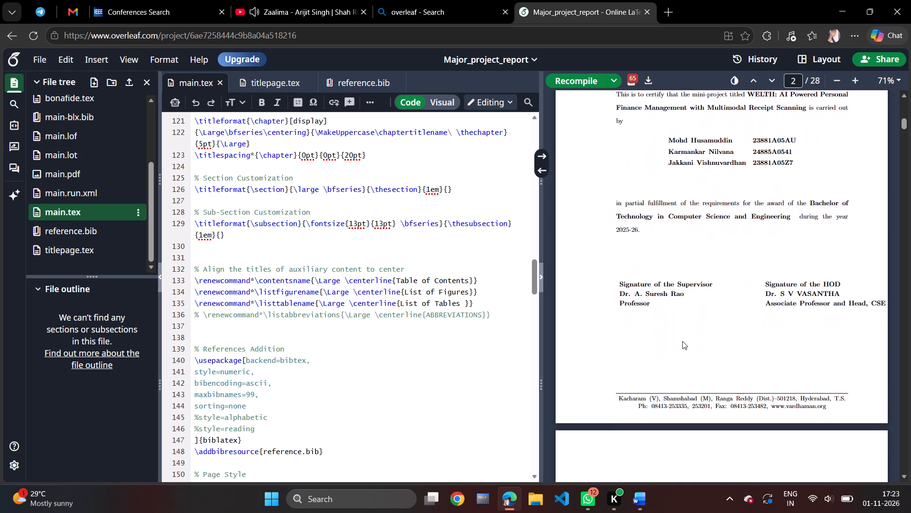
{"action": "scroll", "coordinate": [682, 341], "scroll_direction": "down", "scroll_amount": 1}
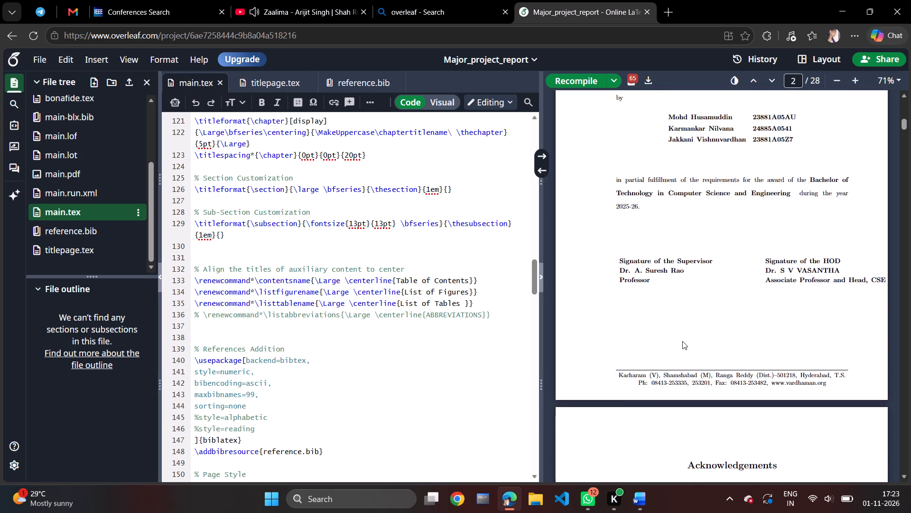
Read the Acknowledgements and Abstract pages in the PDF preview to check their names, project description and keywords.
{"action": "scroll", "coordinate": [682, 341], "scroll_direction": "down", "scroll_amount": 3}
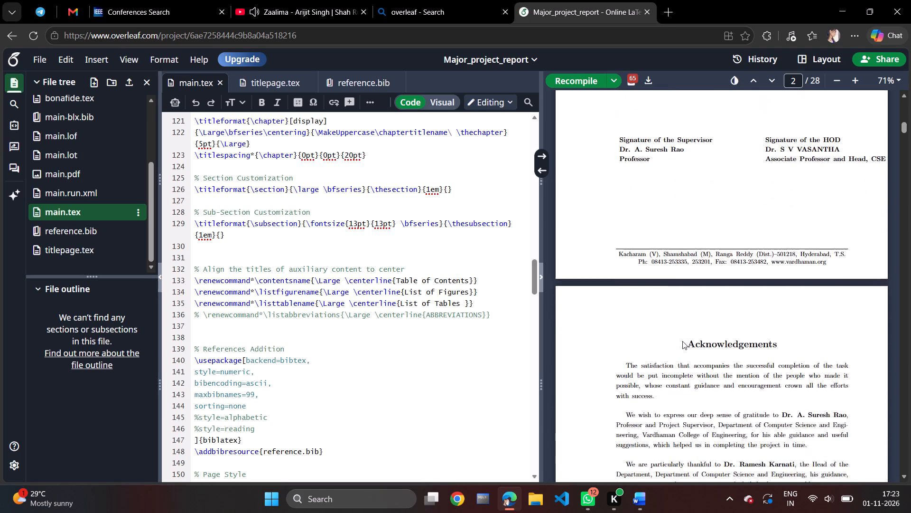
{"action": "scroll", "coordinate": [682, 341], "scroll_direction": "down", "scroll_amount": 3}
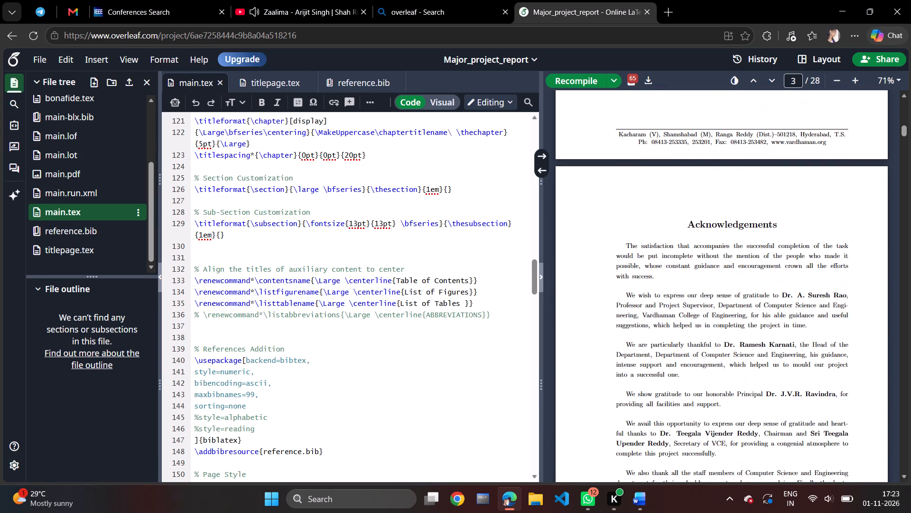
{"action": "scroll", "coordinate": [682, 341], "scroll_direction": "down", "scroll_amount": 1}
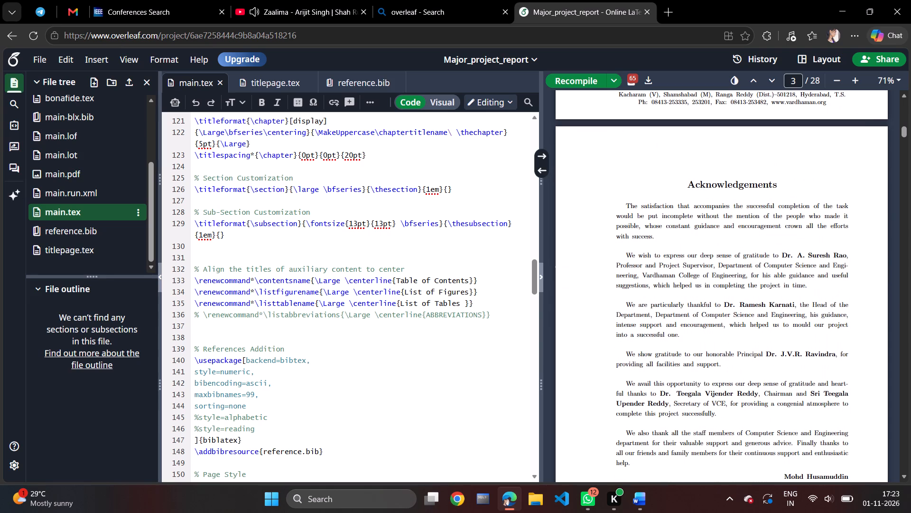
{"action": "scroll", "coordinate": [682, 341], "scroll_direction": "down", "scroll_amount": 1}
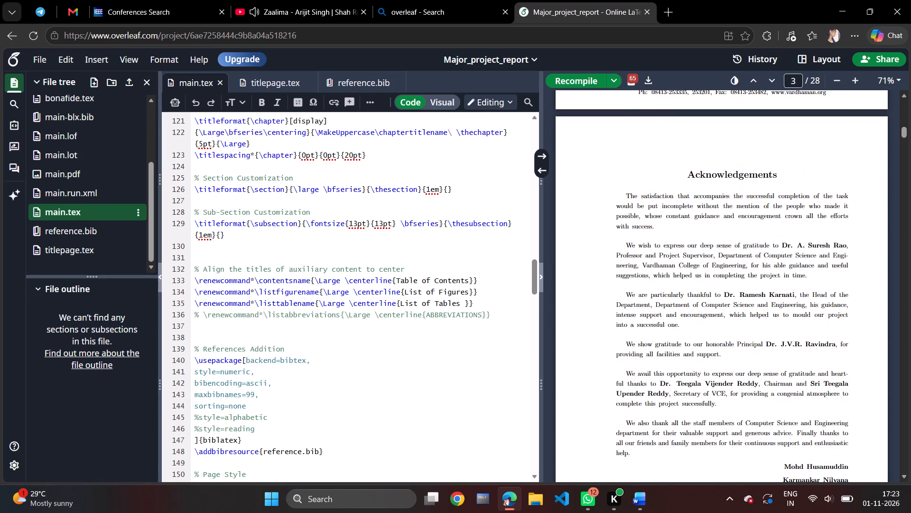
{"action": "scroll", "coordinate": [682, 341], "scroll_direction": "down", "scroll_amount": 2}
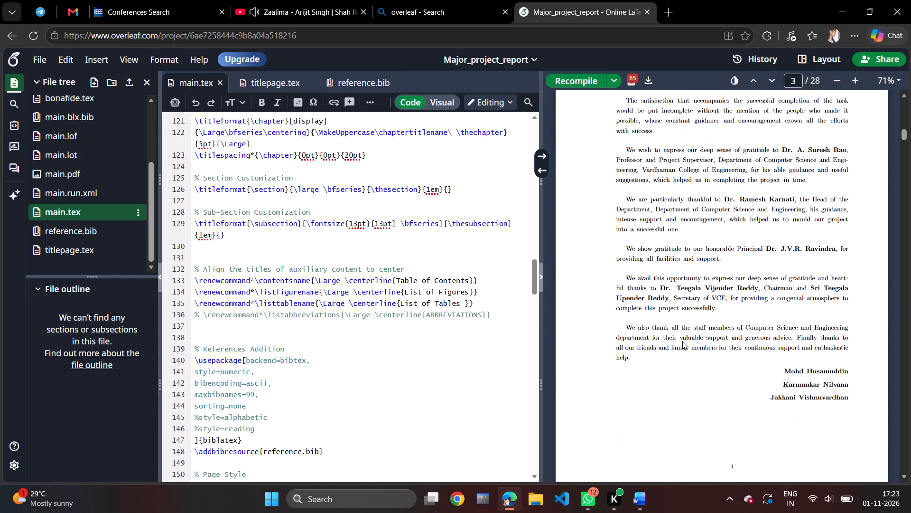
{"action": "scroll", "coordinate": [682, 341], "scroll_direction": "down", "scroll_amount": 4}
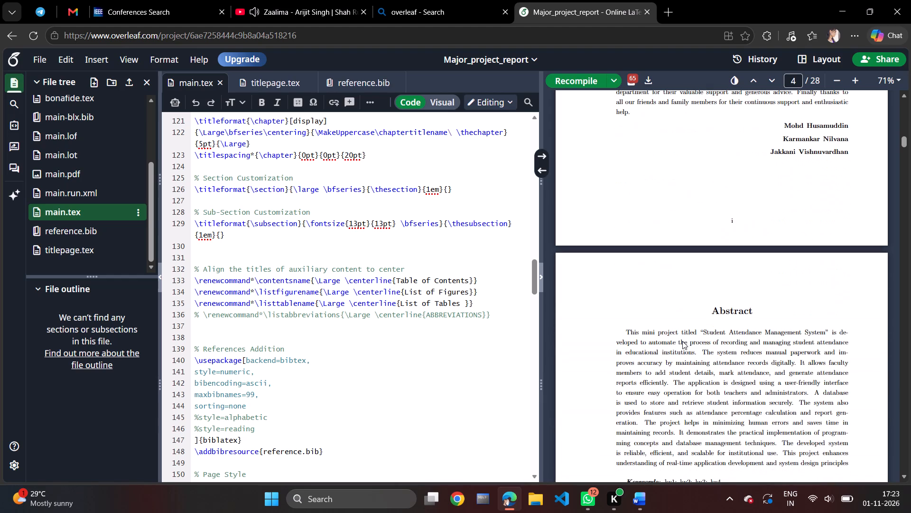
{"action": "scroll", "coordinate": [682, 341], "scroll_direction": "down", "scroll_amount": 3}
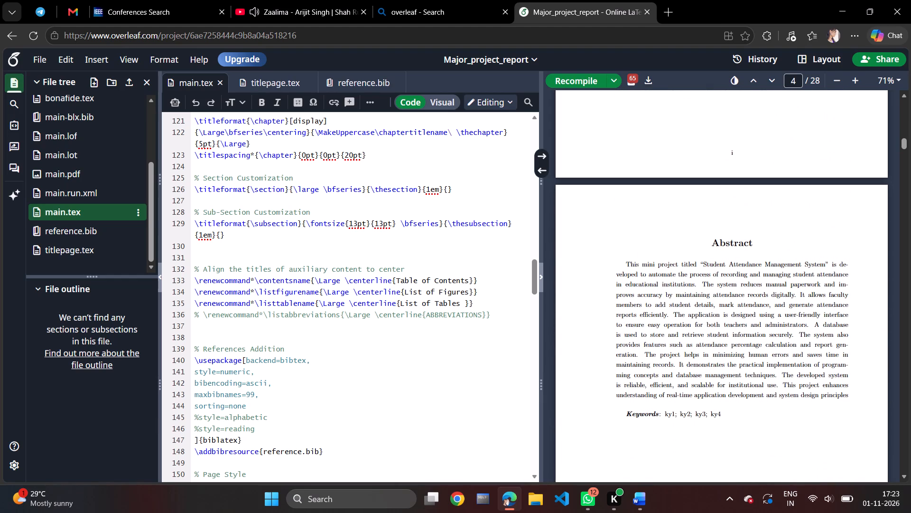
{"action": "left_click", "coordinate": [446, 280]}
{"action": "scroll", "coordinate": [710, 351], "scroll_direction": "down", "scroll_amount": 5}
{"action": "scroll", "coordinate": [710, 351], "scroll_direction": "up", "scroll_amount": 3}
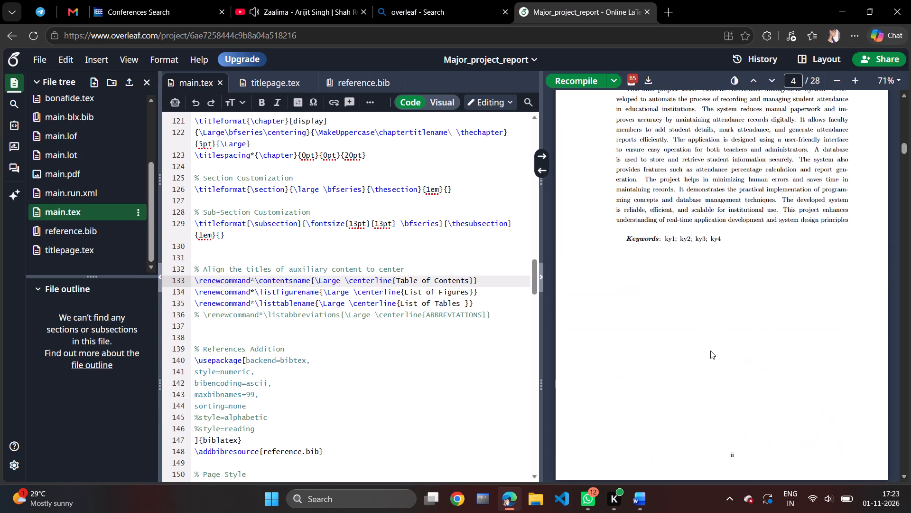
{"action": "scroll", "coordinate": [710, 351], "scroll_direction": "up", "scroll_amount": 2}
Look back through the main.tex preamble from the references setup to the student, guide and department-head definitions.
{"action": "left_click", "coordinate": [372, 341]}
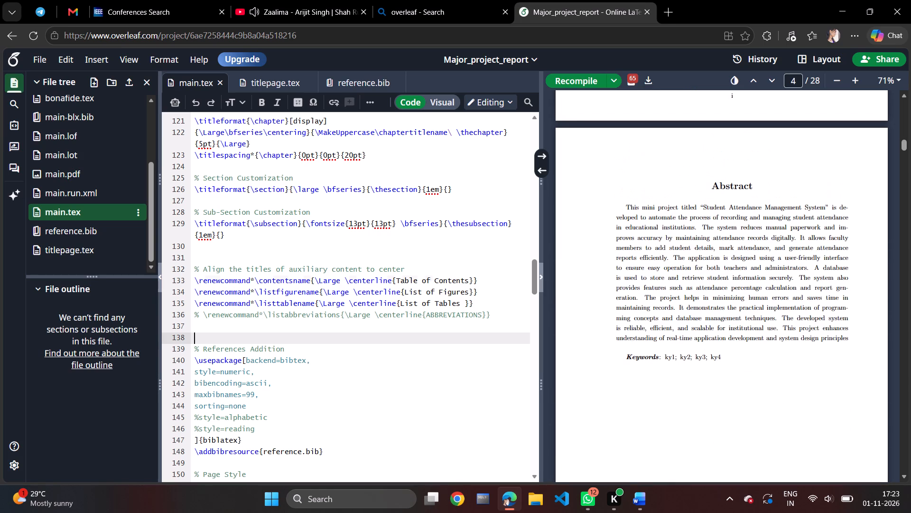
{"action": "scroll", "coordinate": [372, 341], "scroll_direction": "up", "scroll_amount": 2}
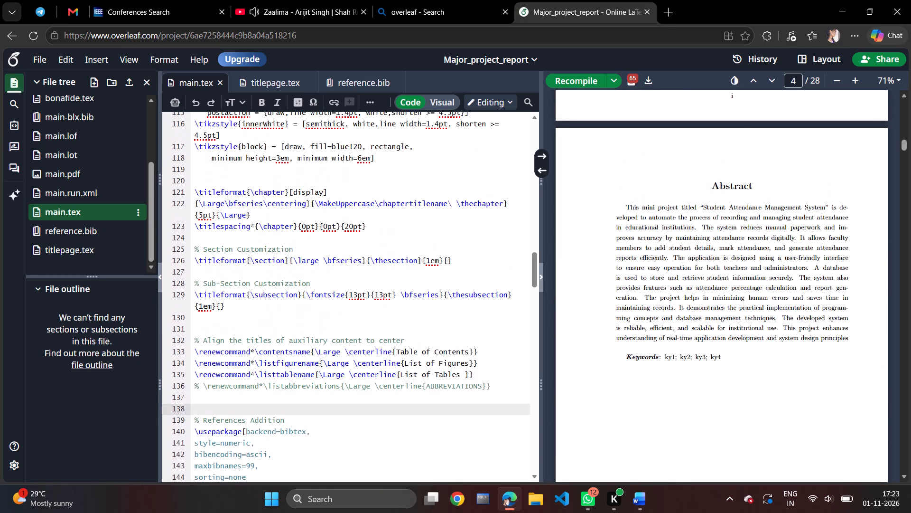
{"action": "scroll", "coordinate": [372, 341], "scroll_direction": "up", "scroll_amount": 5}
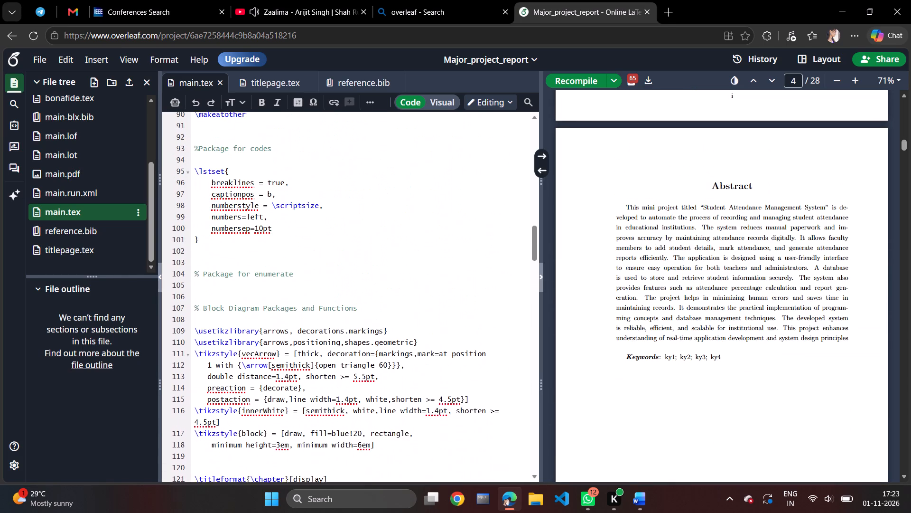
{"action": "scroll", "coordinate": [372, 341], "scroll_direction": "up", "scroll_amount": 4}
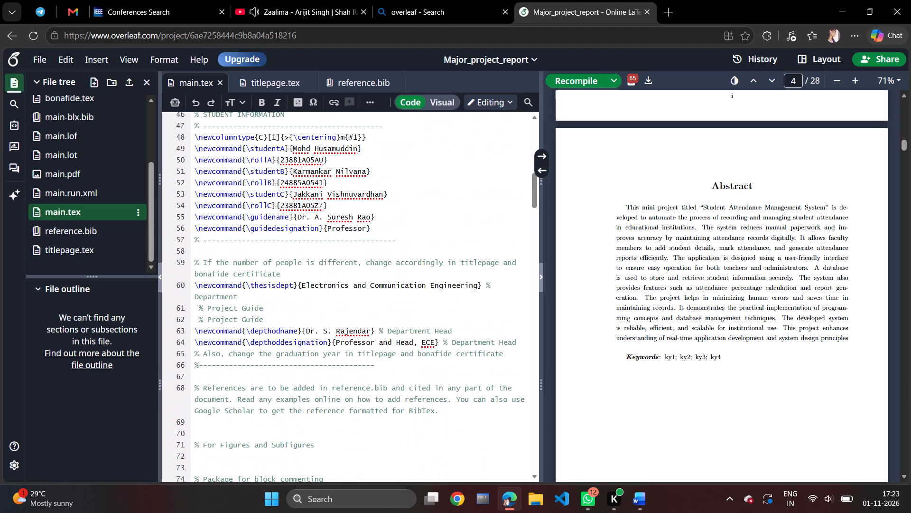
{"action": "scroll", "coordinate": [372, 341], "scroll_direction": "down", "scroll_amount": 2}
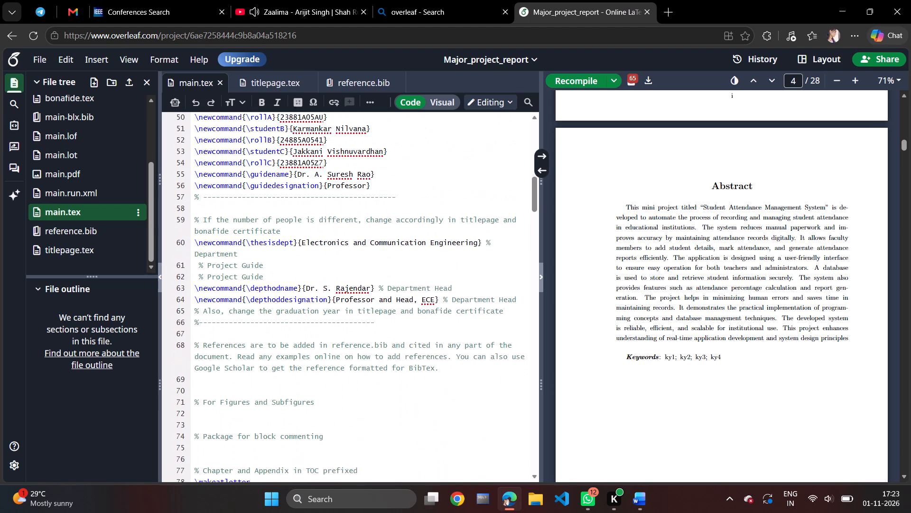
Look through the main.tex preamble from the department definitions to the section title formatting and the start of the document body.
{"action": "scroll", "coordinate": [372, 341], "scroll_direction": "down", "scroll_amount": 6}
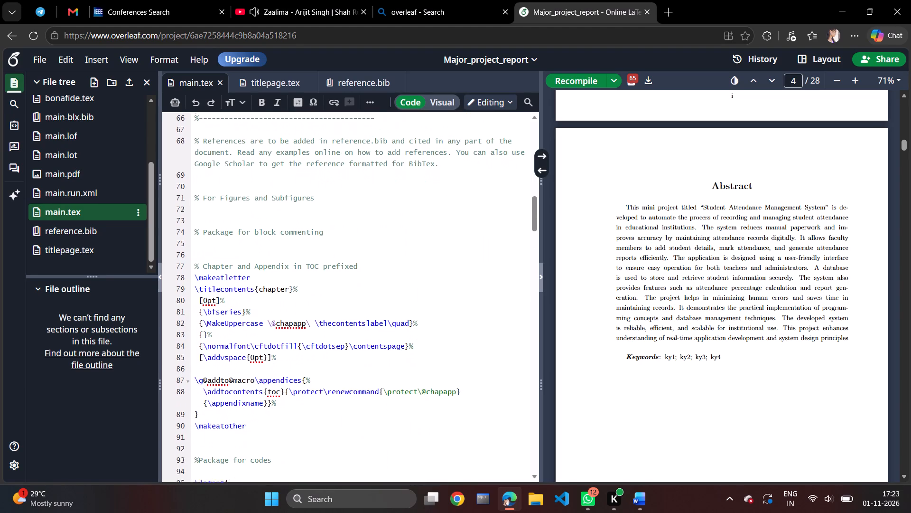
{"action": "scroll", "coordinate": [372, 341], "scroll_direction": "down", "scroll_amount": 4}
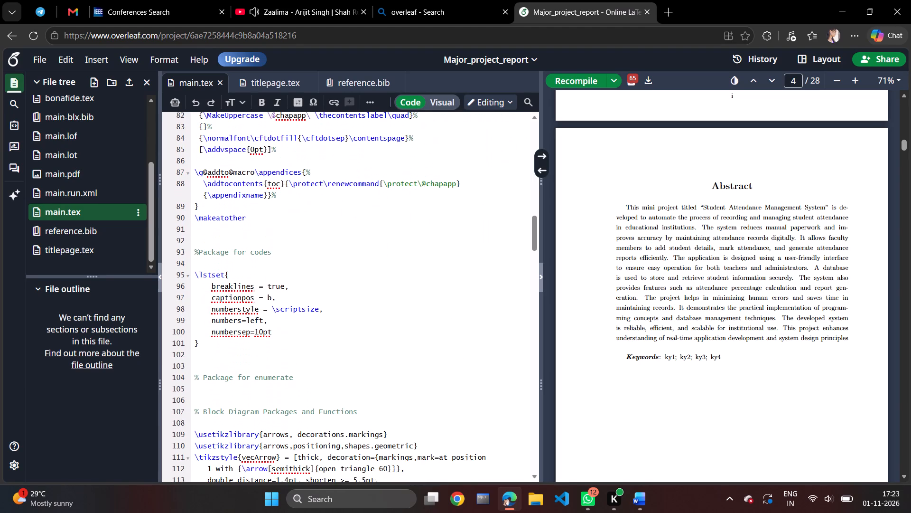
{"action": "scroll", "coordinate": [372, 341], "scroll_direction": "down", "scroll_amount": 3}
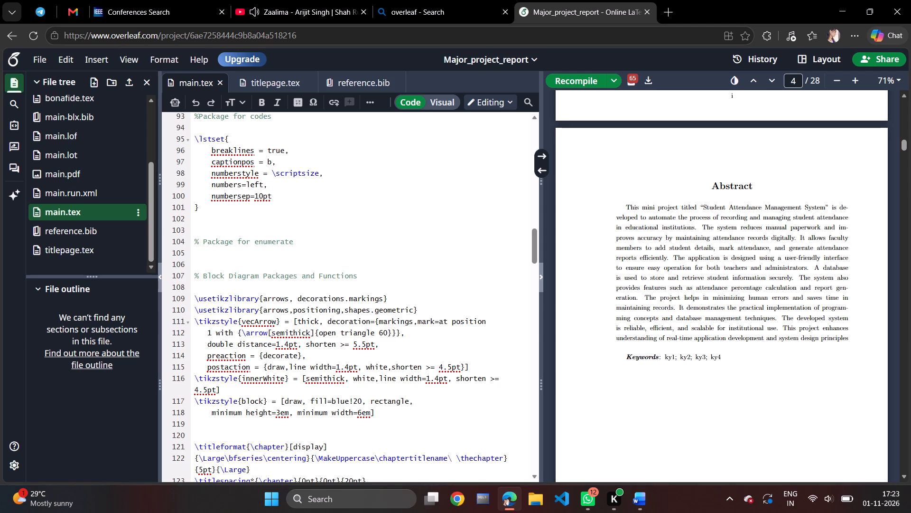
{"action": "scroll", "coordinate": [372, 341], "scroll_direction": "down", "scroll_amount": 5}
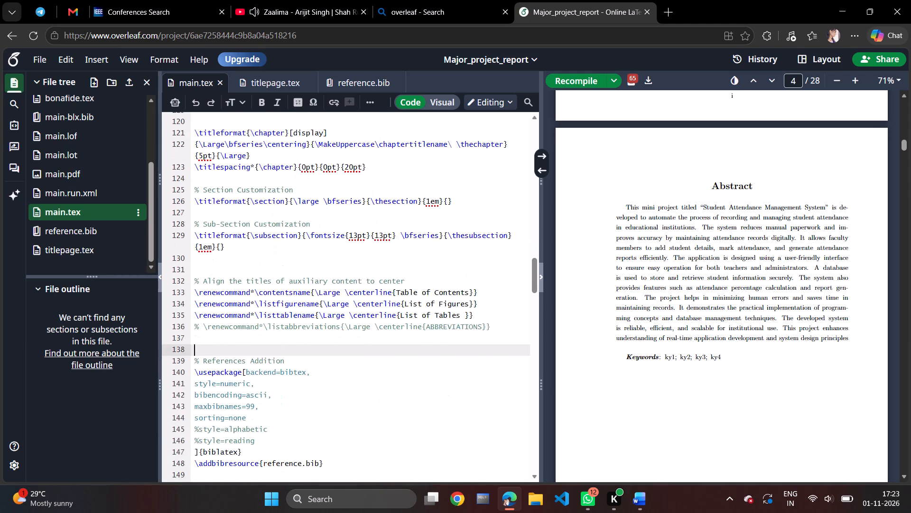
{"action": "scroll", "coordinate": [372, 341], "scroll_direction": "down", "scroll_amount": 5}
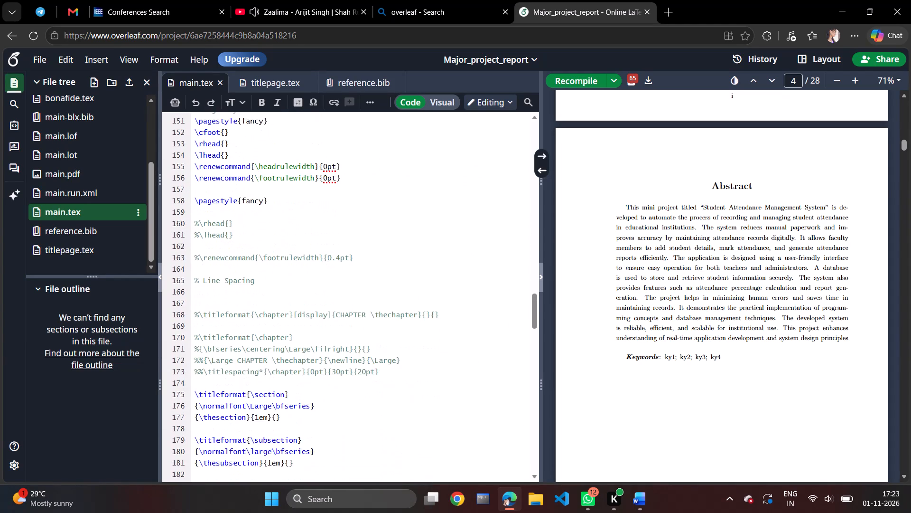
{"action": "scroll", "coordinate": [372, 341], "scroll_direction": "down", "scroll_amount": 6}
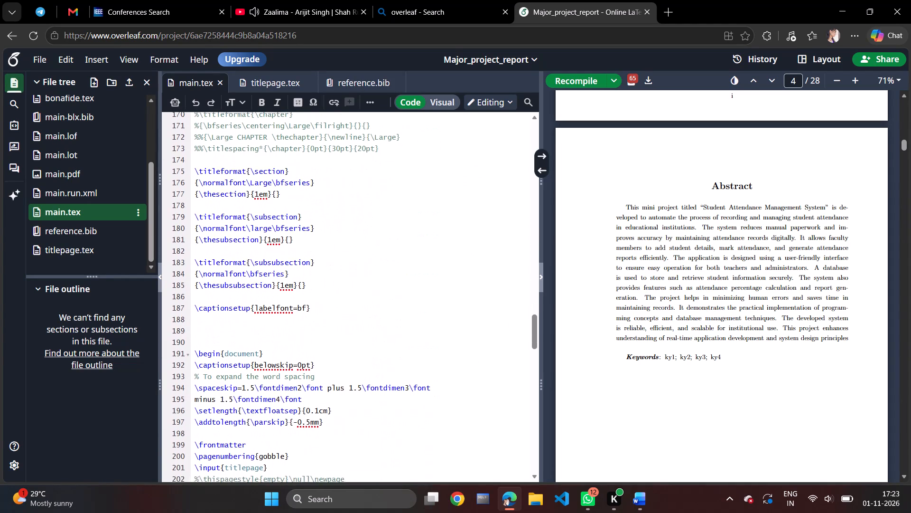
Look through the main.tex document body, from the front matter inputs and footer through the chapter inputs to the references.
{"action": "scroll", "coordinate": [372, 341], "scroll_direction": "down", "scroll_amount": 5}
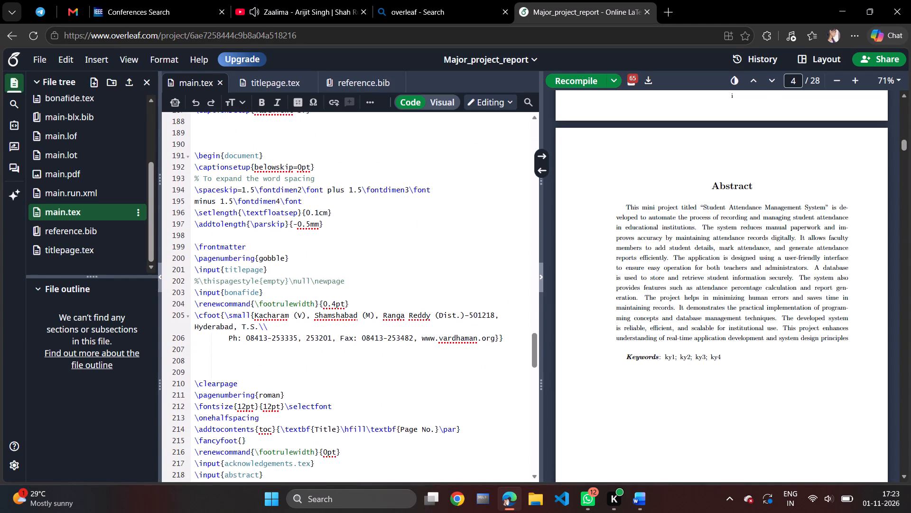
{"action": "scroll", "coordinate": [372, 341], "scroll_direction": "down", "scroll_amount": 3}
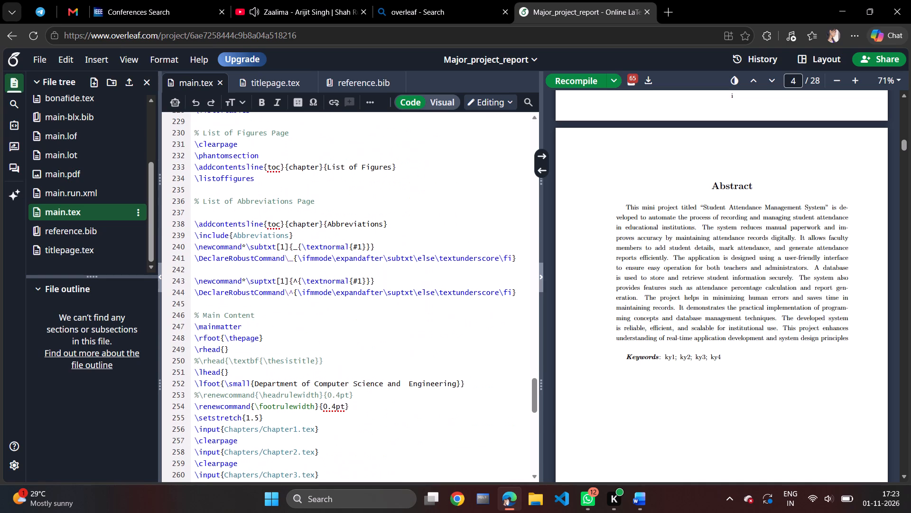
{"action": "scroll", "coordinate": [372, 341], "scroll_direction": "down", "scroll_amount": 4}
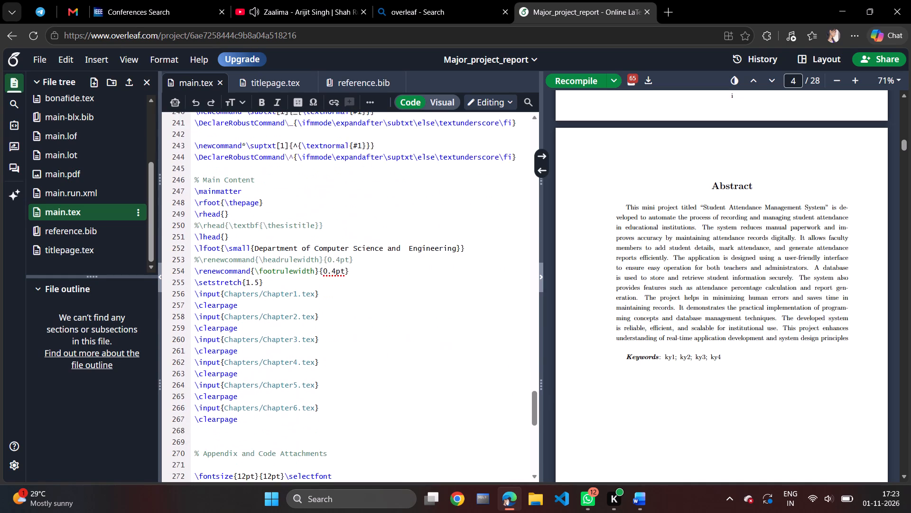
{"action": "scroll", "coordinate": [372, 341], "scroll_direction": "down", "scroll_amount": 7}
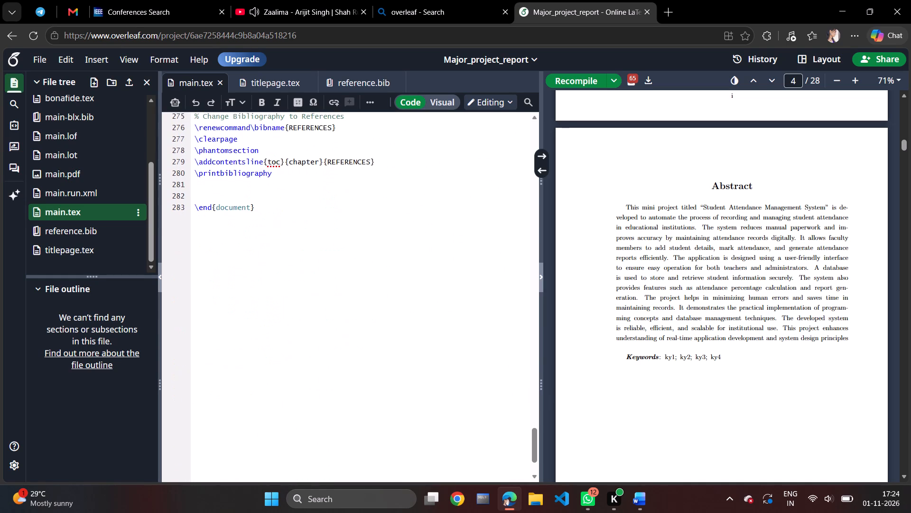
{"action": "scroll", "coordinate": [372, 341], "scroll_direction": "down", "scroll_amount": 7}
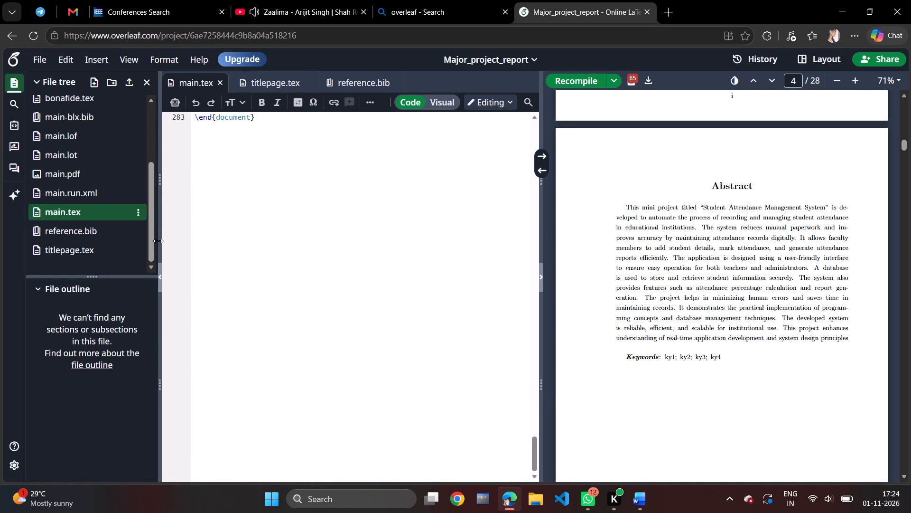
Open abstract.tex from the project files.
{"action": "scroll", "coordinate": [81, 122], "scroll_direction": "up", "scroll_amount": 1}
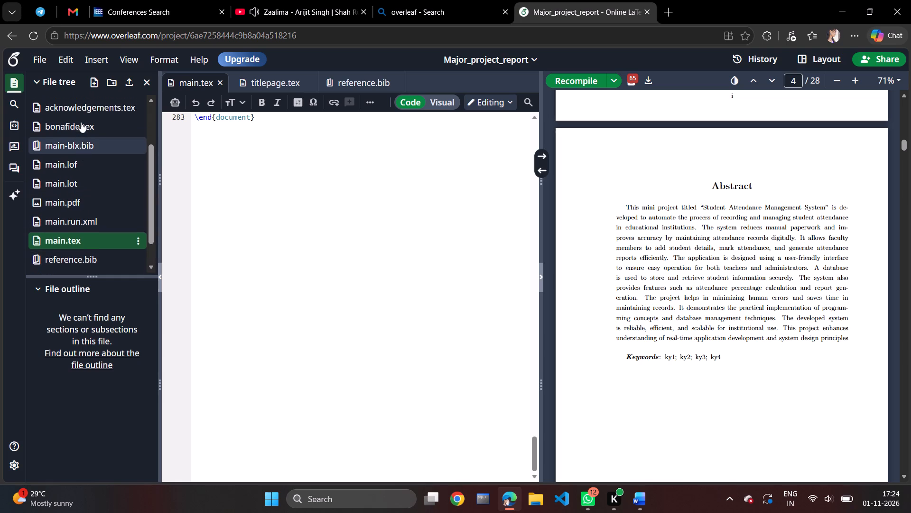
{"action": "scroll", "coordinate": [81, 122], "scroll_direction": "up", "scroll_amount": 1}
{"action": "left_click", "coordinate": [81, 122]}
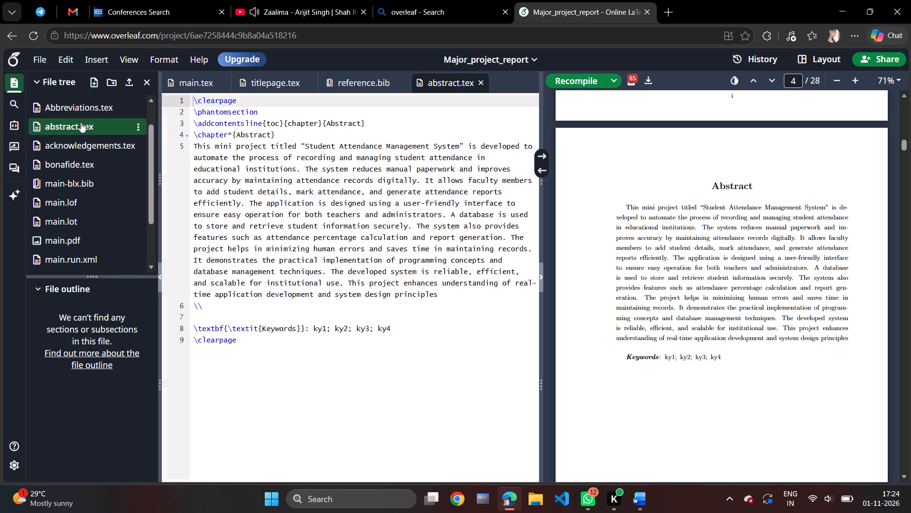
{"action": "scroll", "coordinate": [288, 248], "scroll_direction": "up", "scroll_amount": 1}
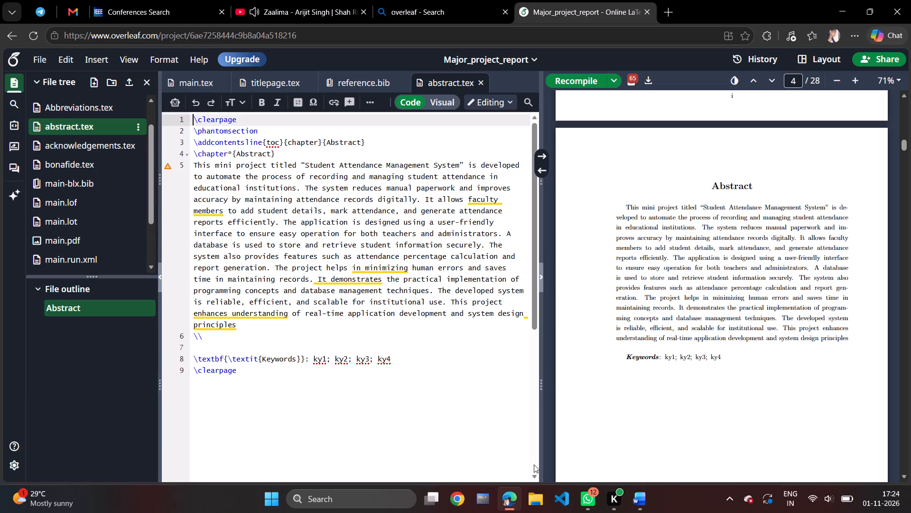
Switch to the major project abstract document in Word and copy the full paragraph under the ABSTRACT heading.
{"action": "left_click", "coordinate": [638, 503]}
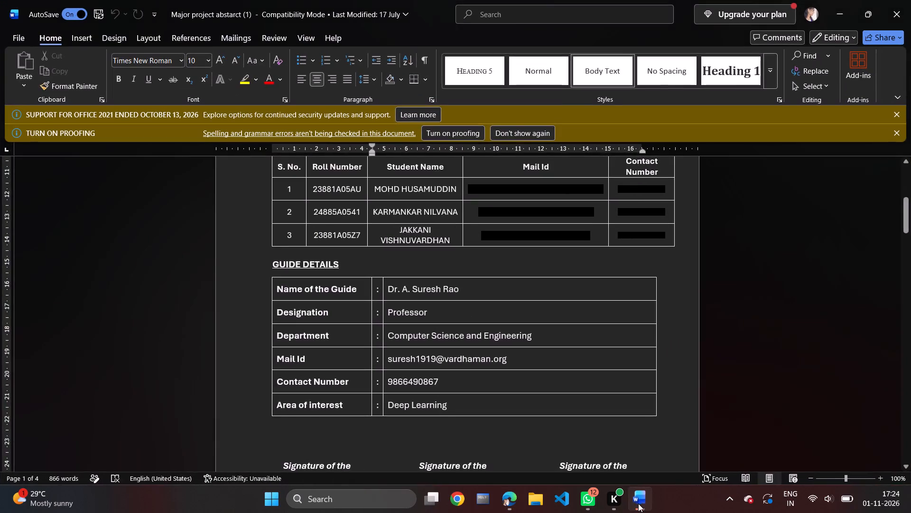
{"action": "scroll", "coordinate": [491, 325], "scroll_direction": "down", "scroll_amount": 1}
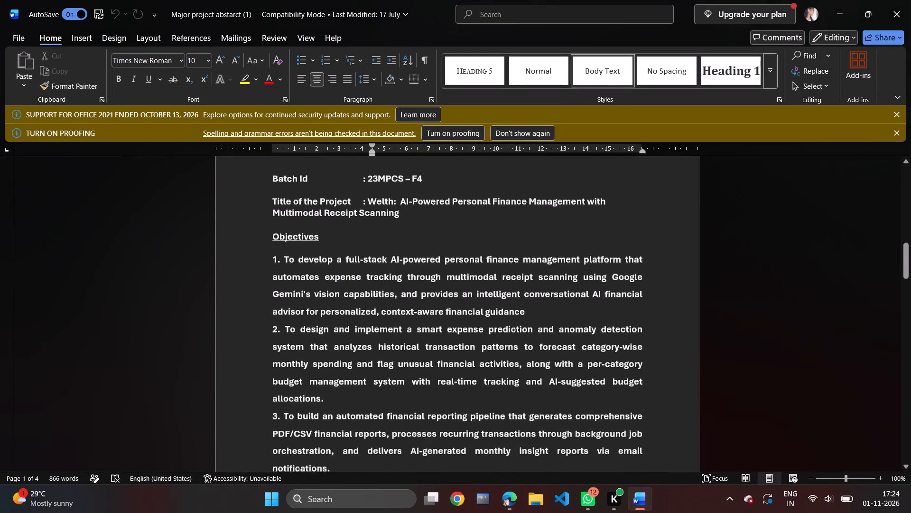
{"action": "scroll", "coordinate": [491, 325], "scroll_direction": "down", "scroll_amount": 6}
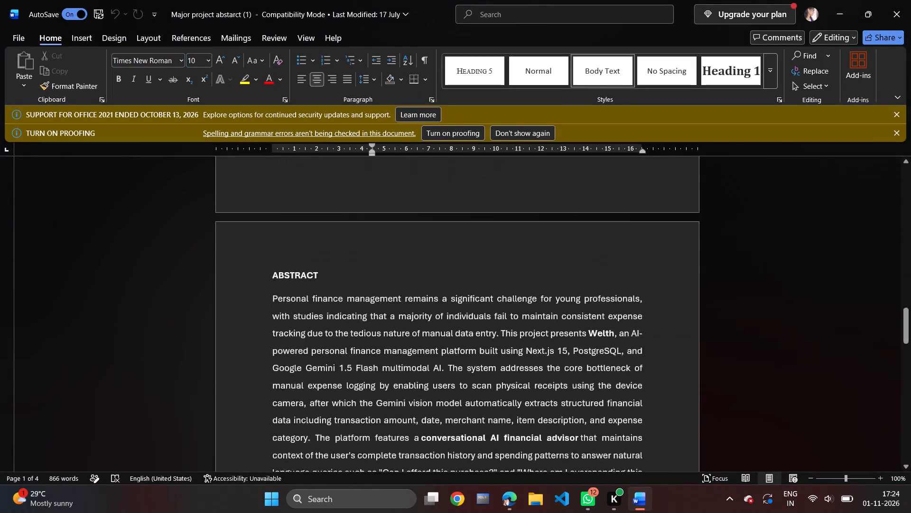
{"action": "scroll", "coordinate": [491, 325], "scroll_direction": "down", "scroll_amount": 1}
{"action": "scroll", "coordinate": [378, 277], "scroll_direction": "up", "scroll_amount": 2}
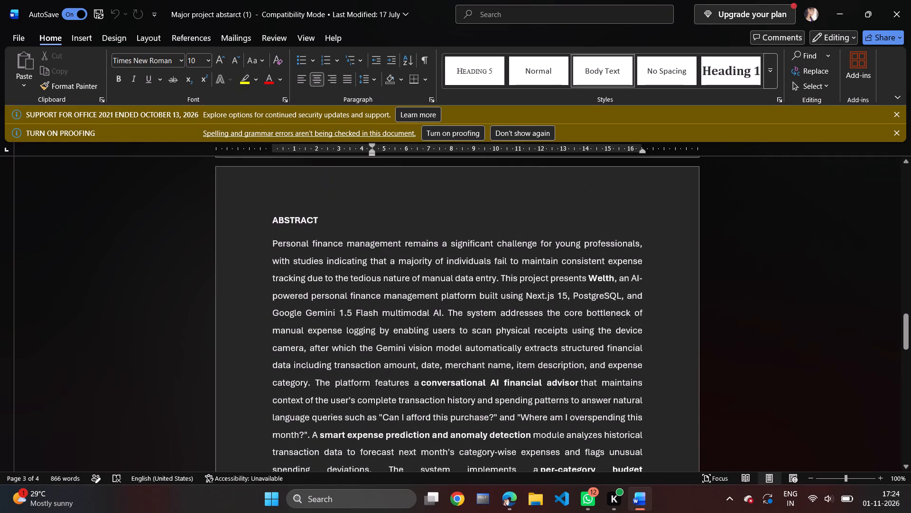
{"action": "left_click_drag", "start_coordinate": [274, 242], "coordinate": [309, 296]}
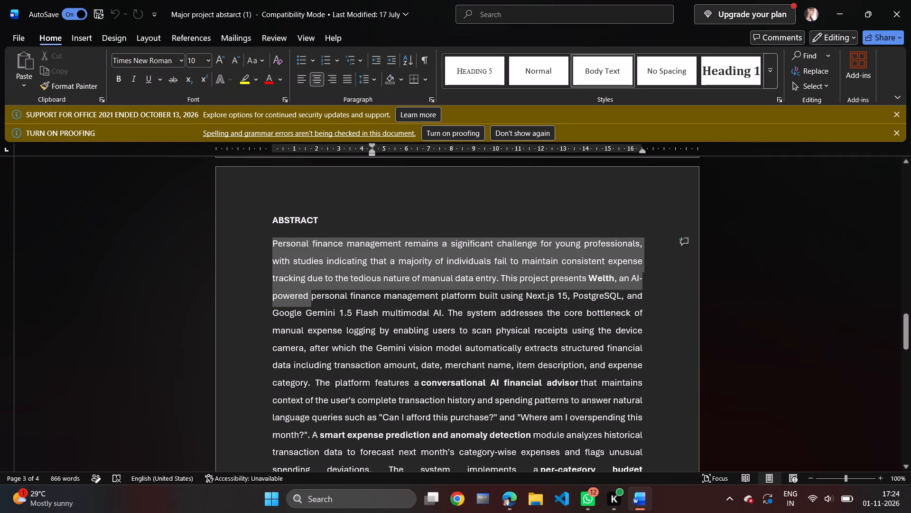
{"action": "left_click_drag", "start_coordinate": [309, 296], "coordinate": [382, 451]}
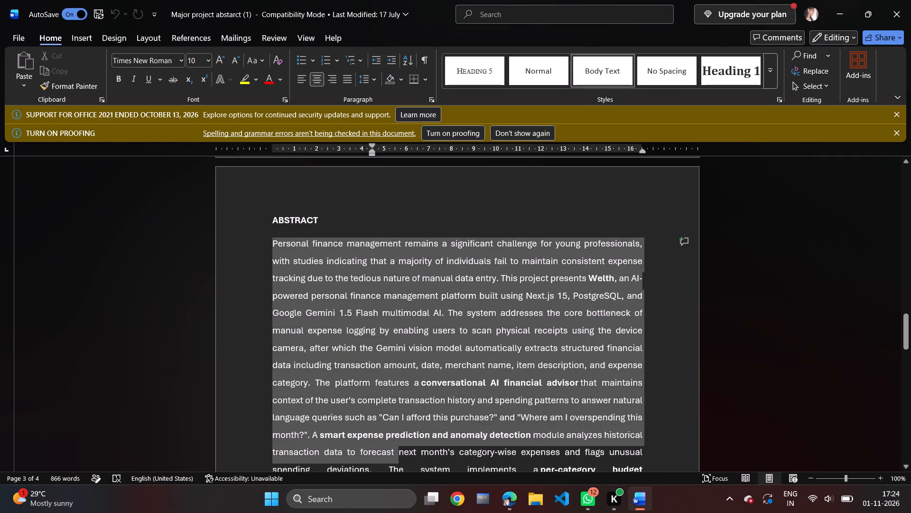
{"action": "left_click_drag", "start_coordinate": [382, 451], "coordinate": [387, 477]}
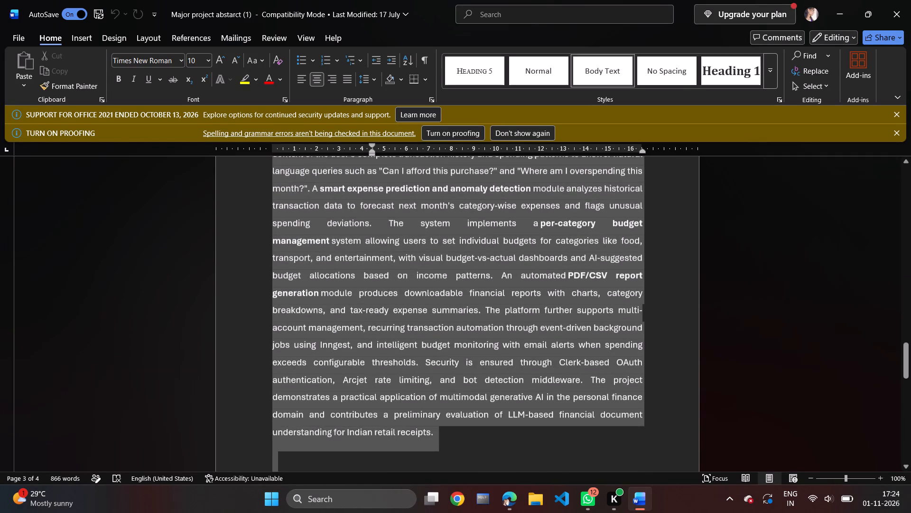
{"action": "left_click_drag", "start_coordinate": [387, 477], "coordinate": [437, 387]}
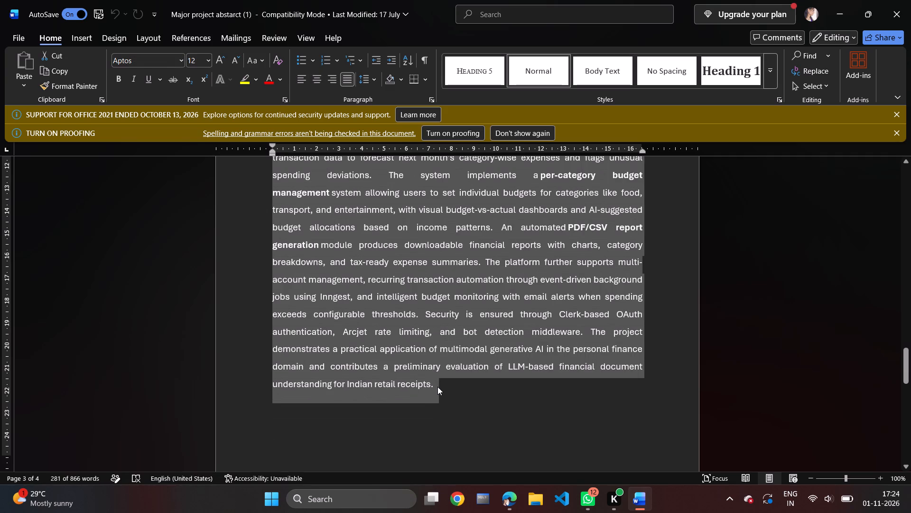
{"action": "key", "text": "ctrl+c"}
{"action": "key", "text": "ctrl+c"}
{"action": "key", "text": "ctrl+c"}
{"action": "key", "text": "ctrl+c"}
{"action": "key", "text": "ctrl+c"}
{"action": "key", "text": "ctrl+c"}
{"action": "key", "text": "ctrl+c"}
{"action": "key", "text": "ctrl+c"}
{"action": "key", "text": "ctrl+c"}
{"action": "key", "text": "ctrl+c"}
{"action": "key", "text": "ctrl+c"}
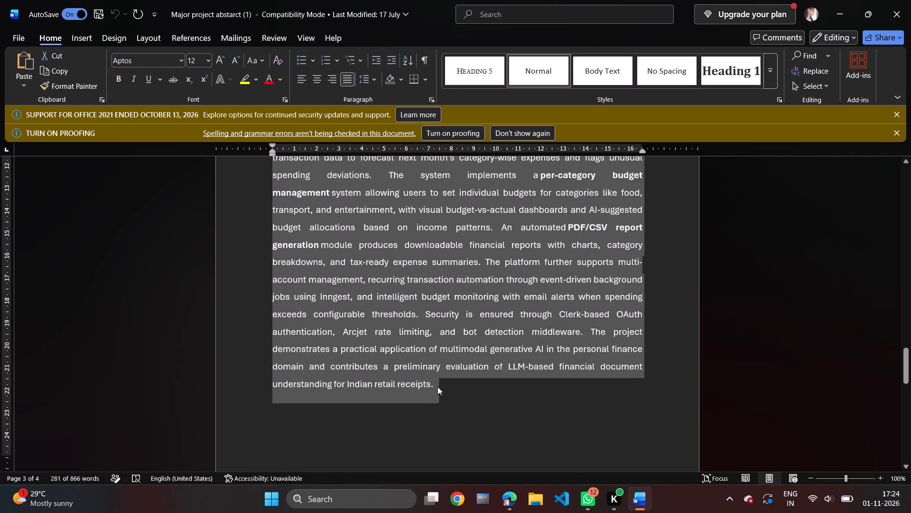
{"action": "key", "text": "ctrl+c"}
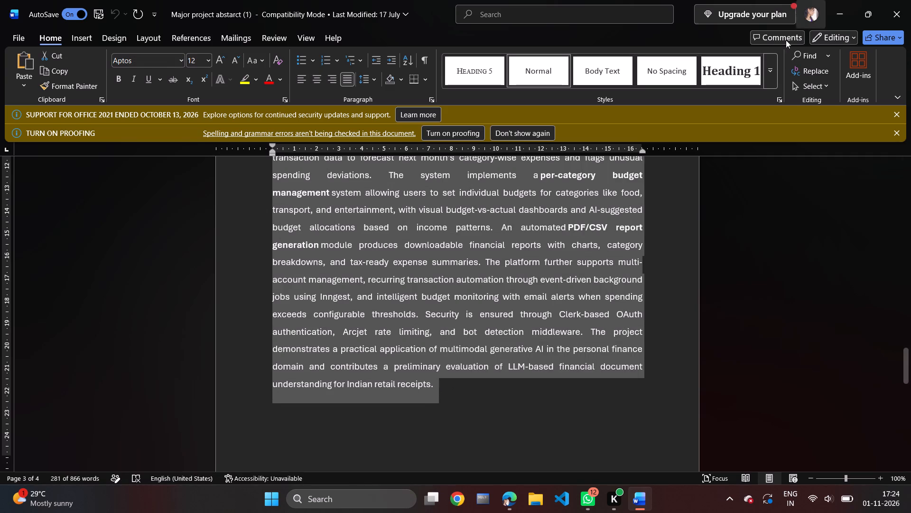
Back in Overleaf, replace the sample Student Attendance Management System paragraph in abstract.tex with the copied Welth abstract.
{"action": "left_click", "coordinate": [841, 17]}
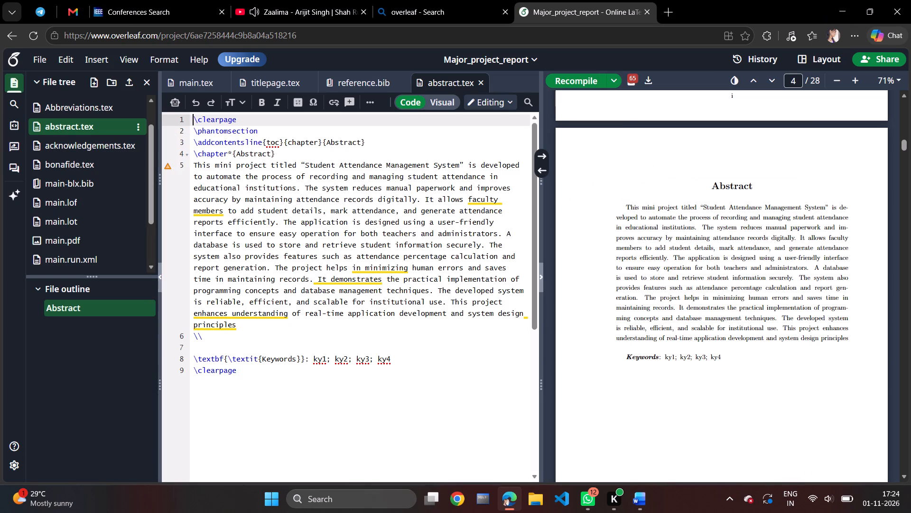
{"action": "left_click", "coordinate": [281, 241]}
{"action": "left_click_drag", "start_coordinate": [192, 165], "coordinate": [247, 322]}
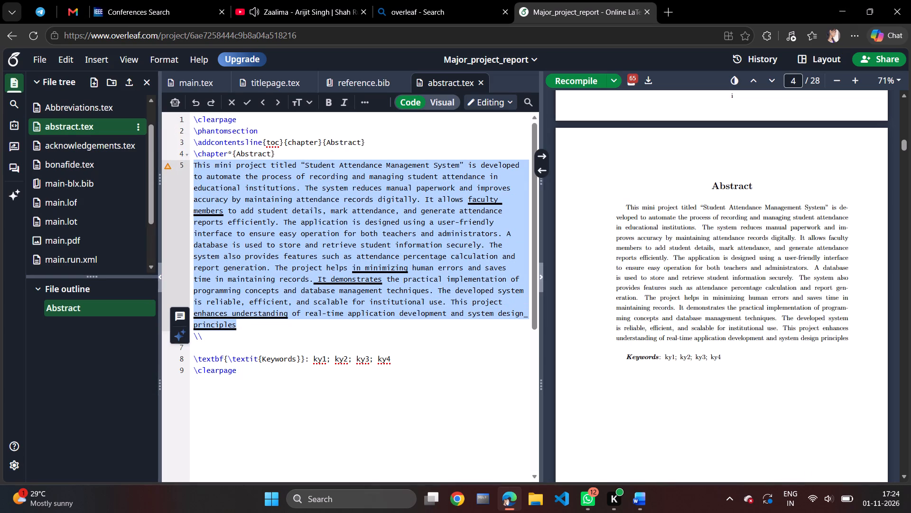
{"action": "key", "text": "ctrl+v"}
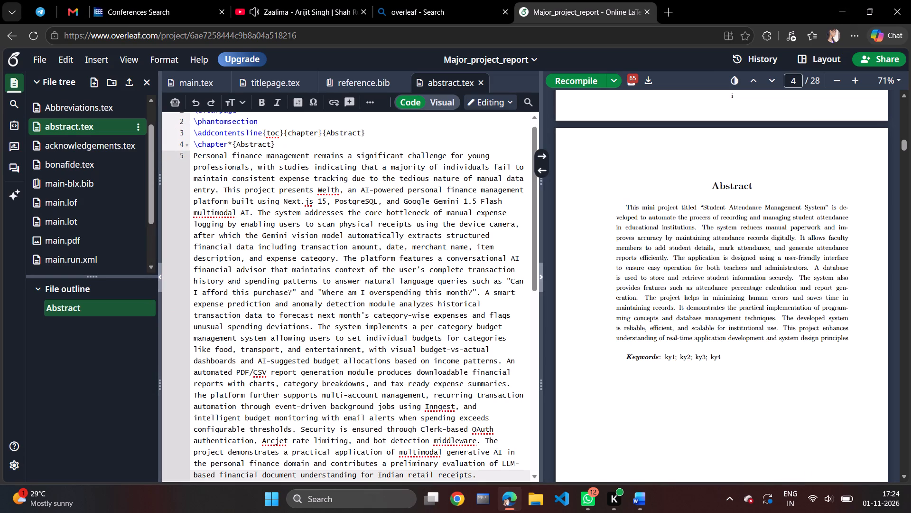
{"action": "scroll", "coordinate": [247, 322], "scroll_direction": "down", "scroll_amount": 3}
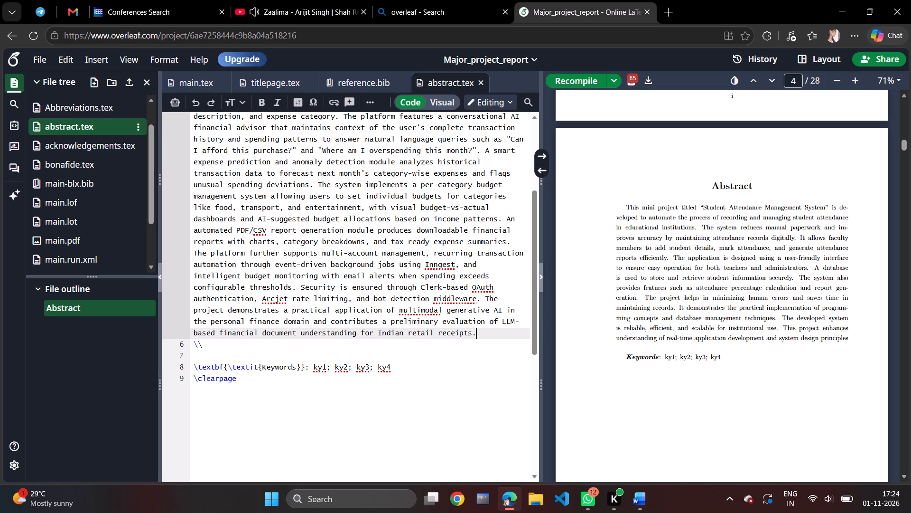
{"action": "left_click", "coordinate": [435, 268]}
Recompile the report and check the new abstract text and keywords line in the PDF preview and the source.
{"action": "left_click", "coordinate": [588, 81]}
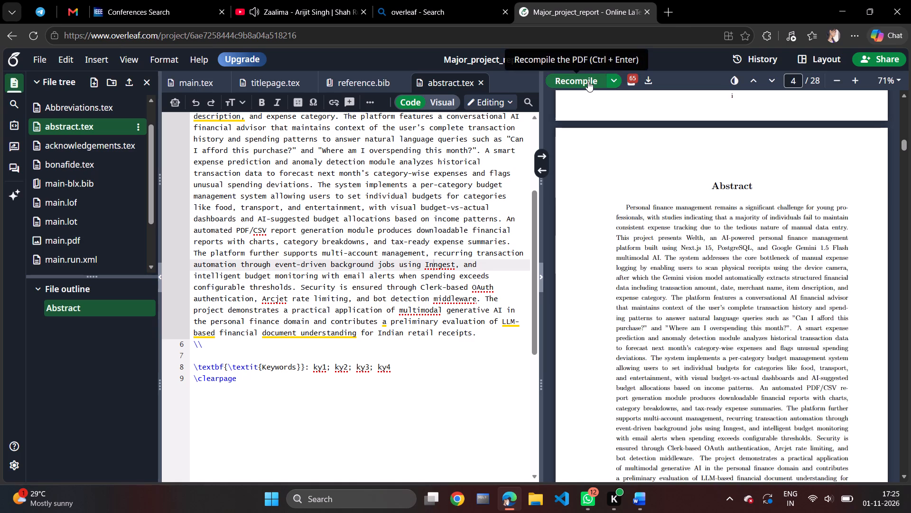
{"action": "scroll", "coordinate": [806, 267], "scroll_direction": "down", "scroll_amount": 4}
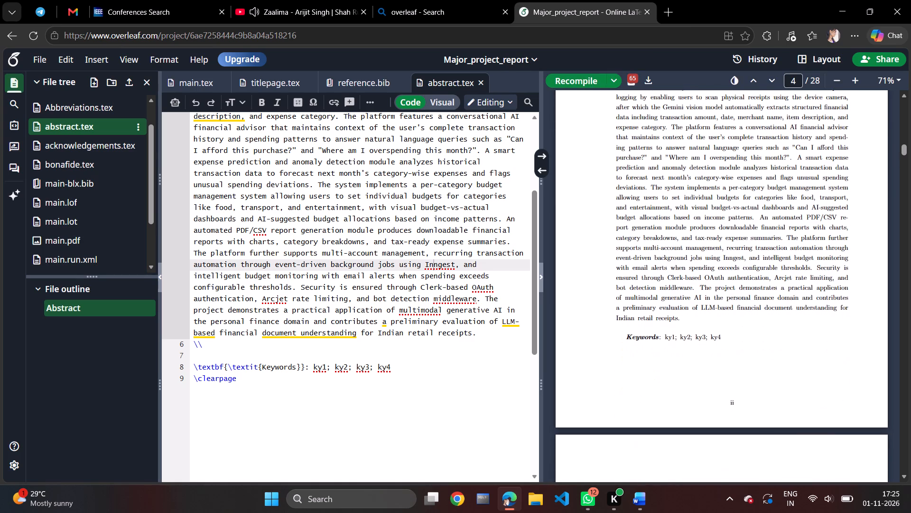
{"action": "scroll", "coordinate": [806, 267], "scroll_direction": "right", "scroll_amount": 1}
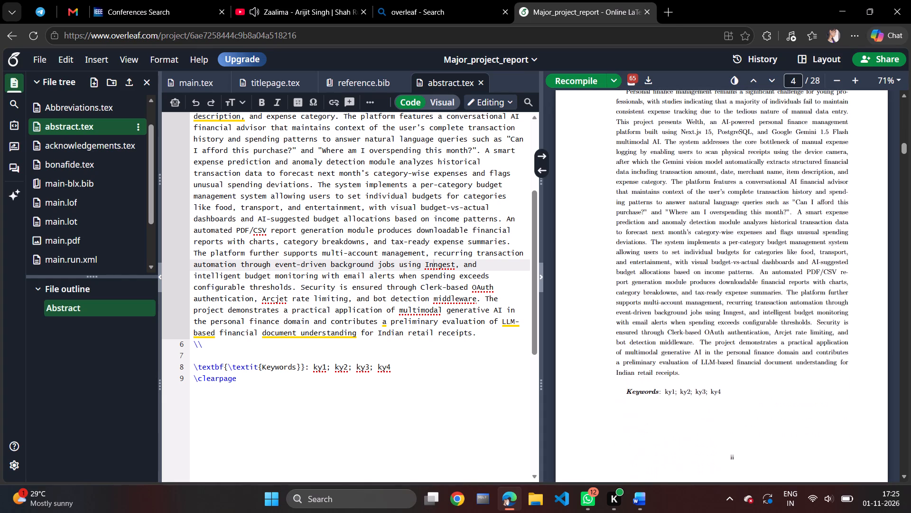
{"action": "scroll", "coordinate": [806, 267], "scroll_direction": "down", "scroll_amount": 1}
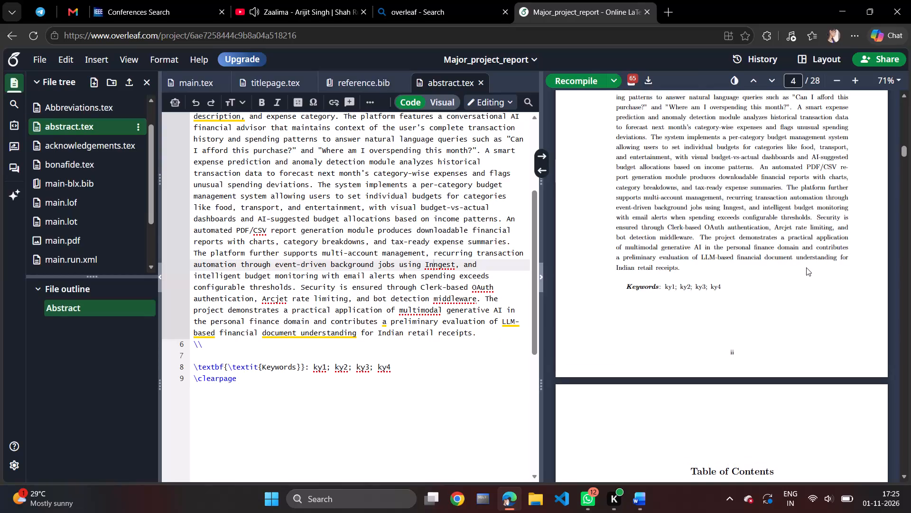
{"action": "scroll", "coordinate": [409, 318], "scroll_direction": "up", "scroll_amount": 2}
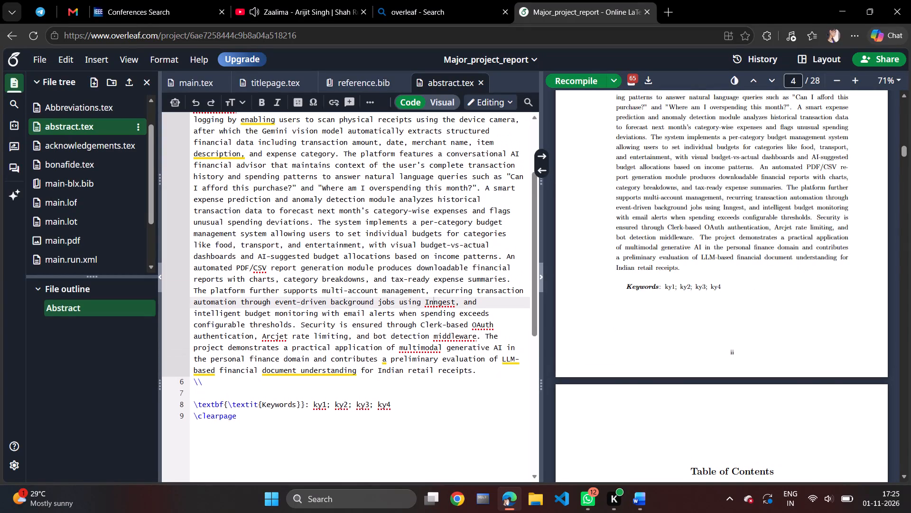
{"action": "scroll", "coordinate": [409, 318], "scroll_direction": "up", "scroll_amount": 3}
{"action": "scroll", "coordinate": [409, 318], "scroll_direction": "down", "scroll_amount": 1}
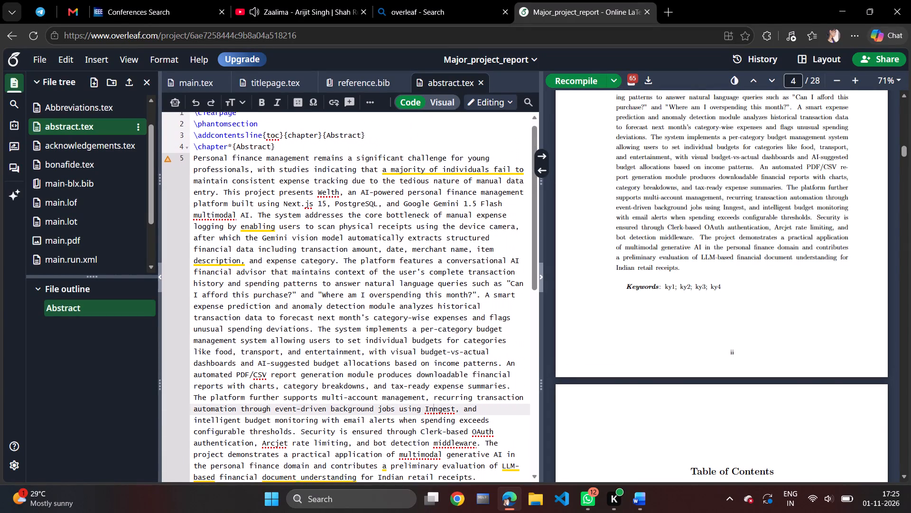
{"action": "scroll", "coordinate": [409, 318], "scroll_direction": "down", "scroll_amount": 2}
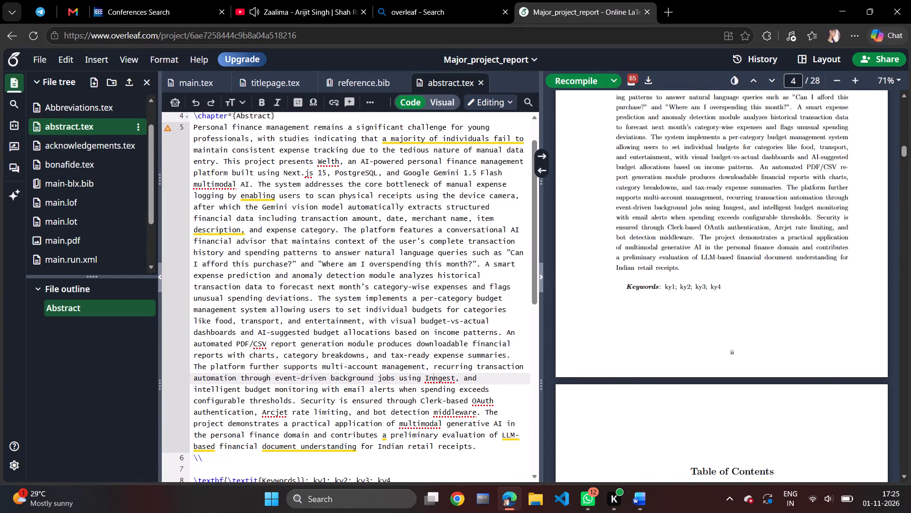
{"action": "scroll", "coordinate": [409, 318], "scroll_direction": "down", "scroll_amount": 3}
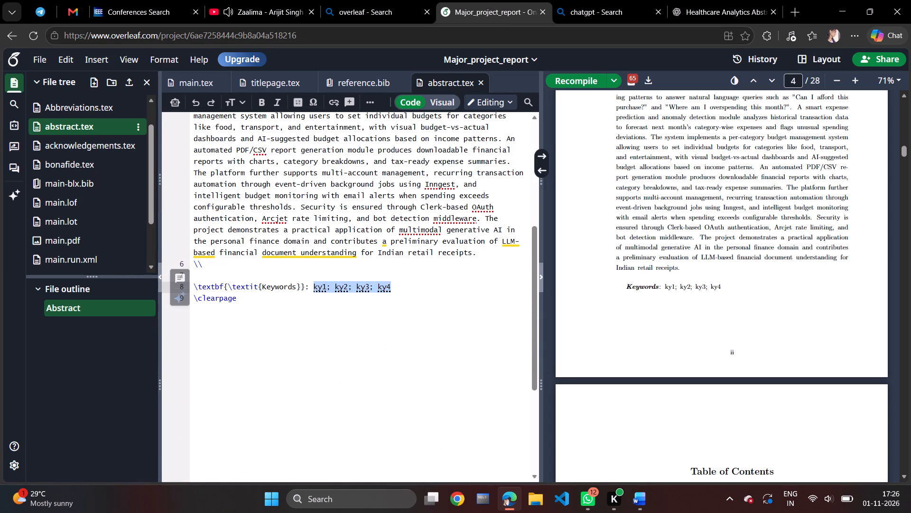
{"action": "key", "text": "ctrl+v"}
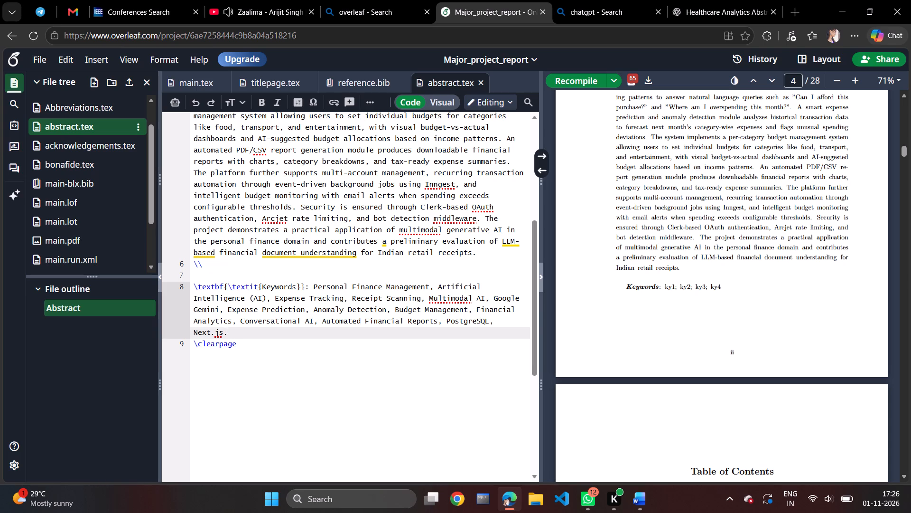
Remove PostgreSQL and Next.js from the end of the keywords line and finish it with a period after Automated Financial Reports.
{"action": "key", "text": "BackSpace"}
{"action": "key", "text": "BackSpace"}
{"action": "key", "text": "BackSpace"}
{"action": "key", "text": "BackSpace"}
{"action": "key", "text": "BackSpace"}
{"action": "key", "text": "BackSpace"}
{"action": "key", "text": "BackSpace"}
{"action": "key", "text": "BackSpace"}
{"action": "key", "text": "BackSpace"}
{"action": "key", "text": "BackSpace"}
{"action": "key", "text": "BackSpace"}
{"action": "key", "text": "BackSpace"}
{"action": "key", "text": "BackSpace"}
{"action": "key", "text": "BackSpace"}
{"action": "key", "text": "BackSpace"}
{"action": "key", "text": "BackSpace"}
{"action": "key", "text": "BackSpace"}
{"action": "key", "text": "BackSpace"}
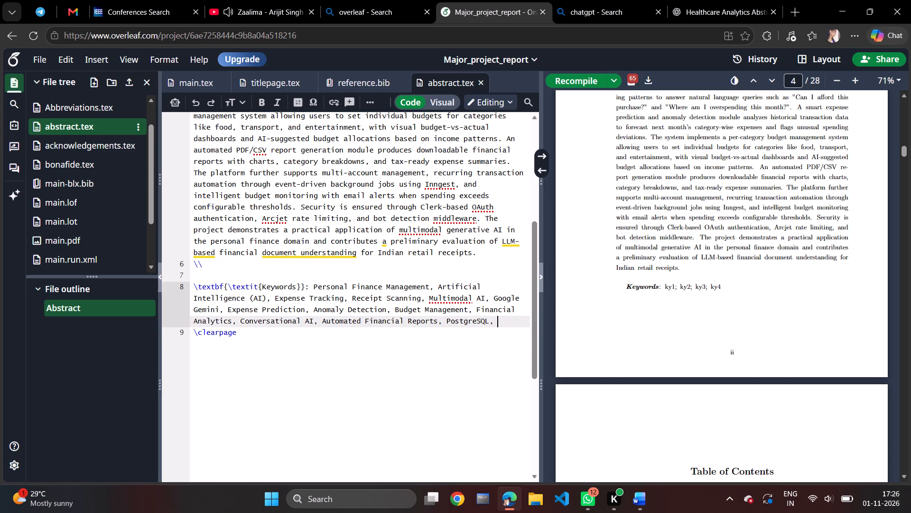
{"action": "key", "text": "BackSpace"}
{"action": "key", "text": "BackSpace"}
{"action": "key", "text": "BackSpace"}
{"action": "key", "text": "BackSpace"}
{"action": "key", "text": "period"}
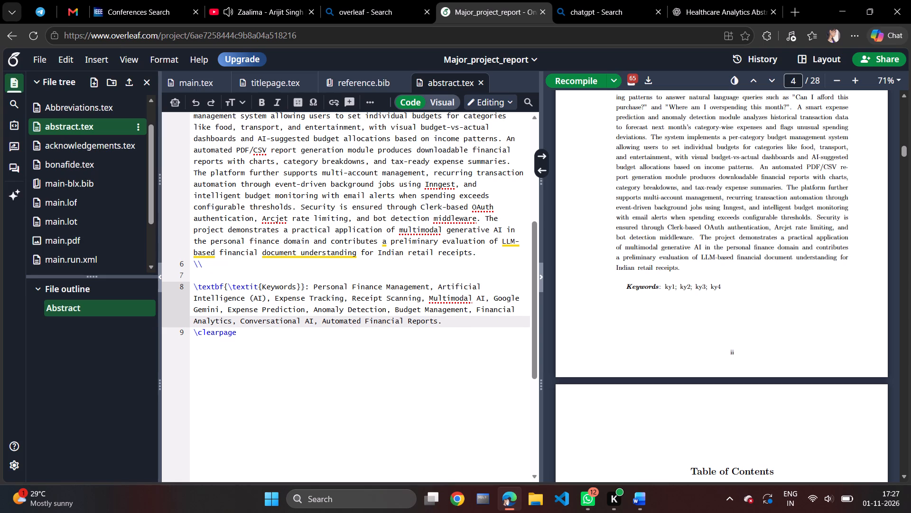
Delete the keyword Artificial Intelligence (AI) and its extra comma, leaving Expense Tracking directly after Personal Finance Management.
{"action": "left_click", "coordinate": [267, 301]}
{"action": "key", "text": "BackSpace"}
{"action": "key", "text": "BackSpace"}
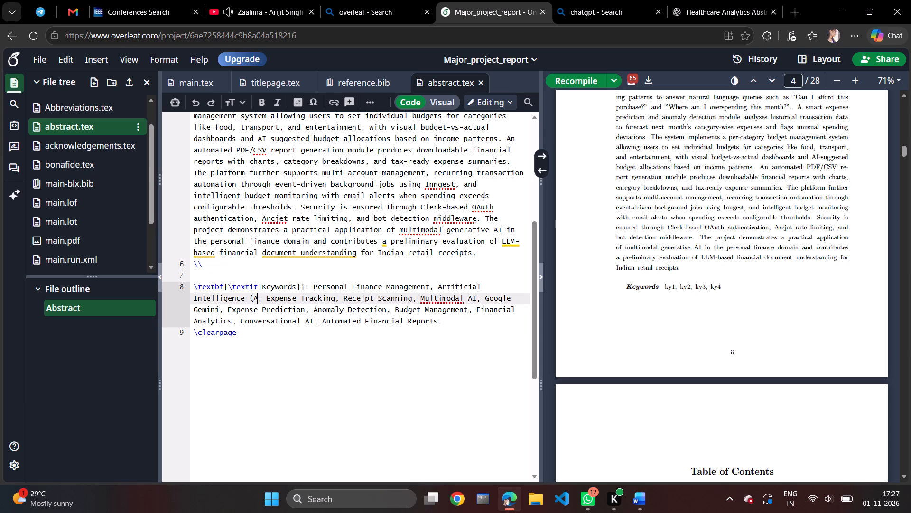
{"action": "key", "text": "BackSpace"}
{"action": "key", "text": "BackSpace"}
{"action": "key", "text": "BackSpace"}
{"action": "key", "text": "BackSpace"}
{"action": "key", "text": "BackSpace"}
{"action": "key", "text": "BackSpace"}
{"action": "key", "text": "BackSpace"}
{"action": "key", "text": "BackSpace"}
{"action": "key", "text": "BackSpace"}
{"action": "key", "text": "BackSpace"}
{"action": "key", "text": "BackSpace"}
{"action": "key", "text": "BackSpace"}
{"action": "key", "text": "BackSpace"}
{"action": "key", "text": "BackSpace"}
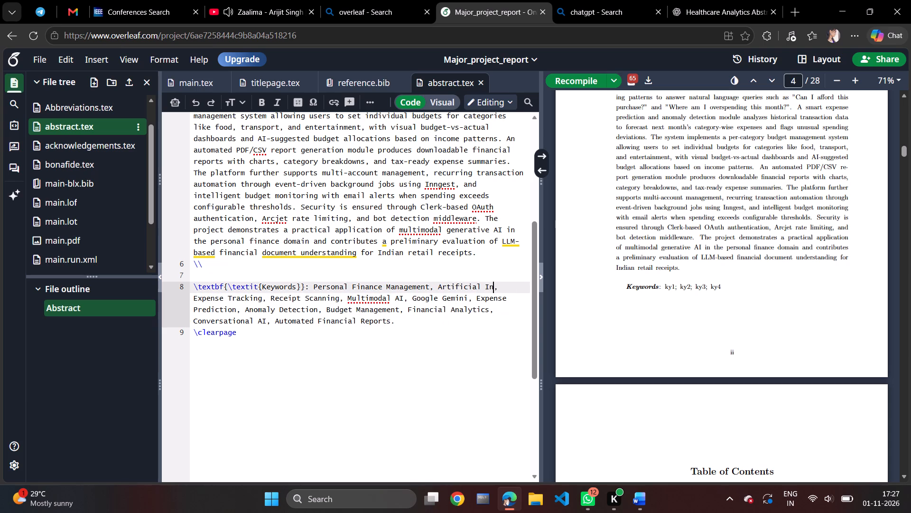
{"action": "key", "text": "BackSpace"}
{"action": "key", "text": "BackSpace"}
{"action": "key", "text": "BackSpace"}
{"action": "key", "text": "BackSpace"}
{"action": "key", "text": "BackSpace"}
{"action": "key", "text": "BackSpace"}
{"action": "key", "text": "BackSpace"}
{"action": "key", "text": "BackSpace"}
{"action": "key", "text": "BackSpace"}
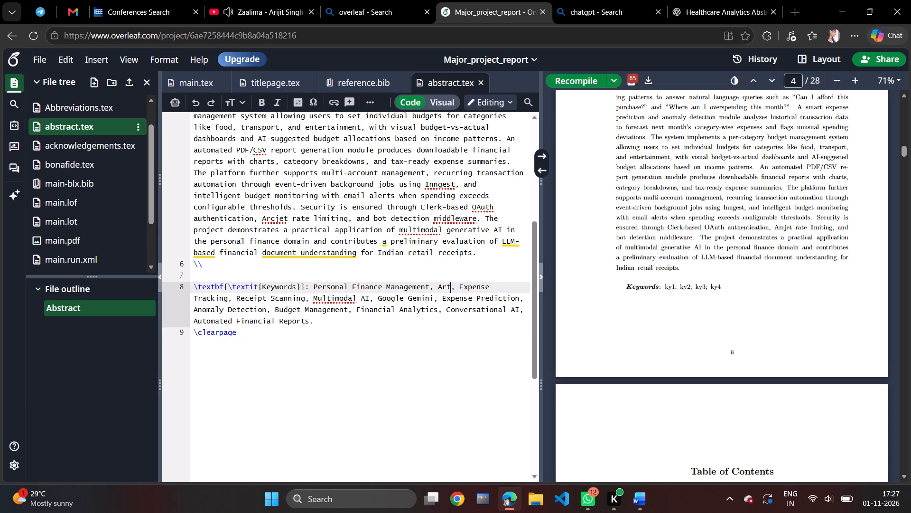
{"action": "key", "text": "BackSpace"}
{"action": "key", "text": "BackSpace"}
{"action": "key", "text": "BackSpace"}
{"action": "key", "text": "BackSpace"}
{"action": "key", "text": "BackSpace"}
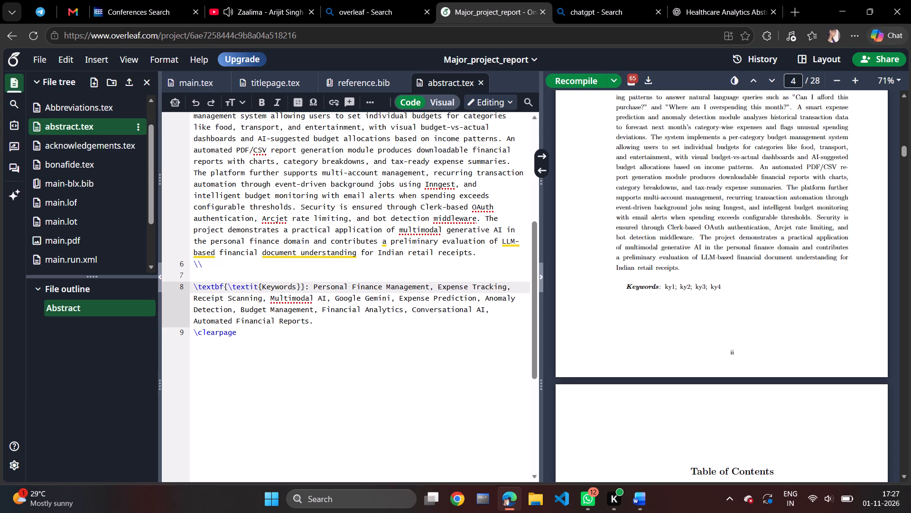
{"action": "key", "text": "Right"}
Delete the keyword Multimodal AI, keeping a single space between Receipt Scanning, and Google Gemini.
{"action": "left_click", "coordinate": [335, 298]}
{"action": "key", "text": "BackSpace"}
{"action": "key", "text": "BackSpace"}
{"action": "key", "text": "BackSpace"}
{"action": "key", "text": "BackSpace"}
{"action": "key", "text": "BackSpace"}
{"action": "key", "text": "BackSpace"}
{"action": "key", "text": "BackSpace"}
{"action": "key", "text": "BackSpace"}
{"action": "key", "text": "BackSpace"}
{"action": "key", "text": "BackSpace"}
{"action": "key", "text": "BackSpace"}
{"action": "key", "text": "BackSpace"}
{"action": "key", "text": "BackSpace"}
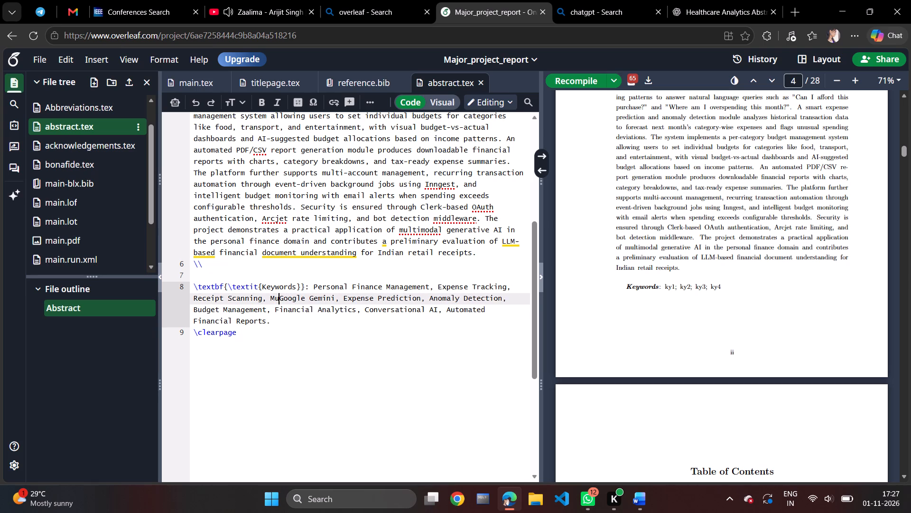
{"action": "key", "text": "BackSpace"}
{"action": "key", "text": "BackSpace"}
{"action": "key", "text": "BackSpace"}
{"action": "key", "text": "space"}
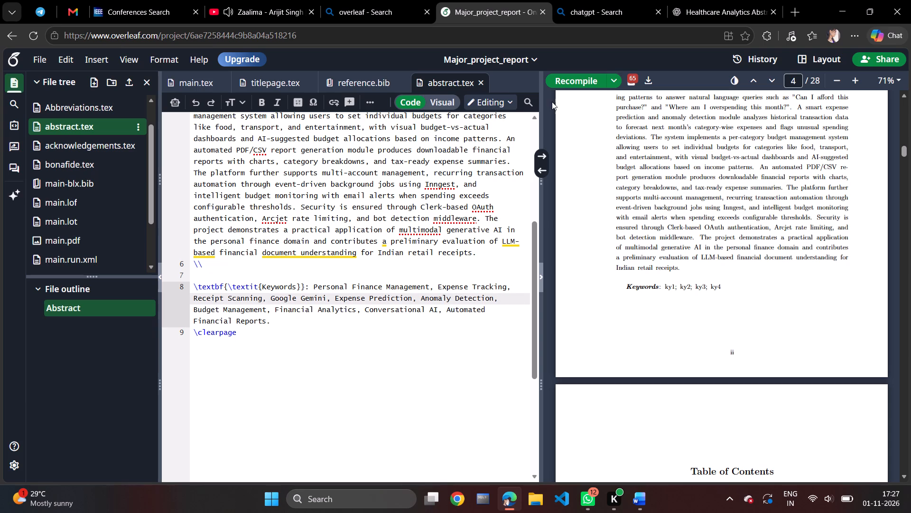
Recompile the report with the edited keywords.
{"action": "left_click", "coordinate": [580, 74]}
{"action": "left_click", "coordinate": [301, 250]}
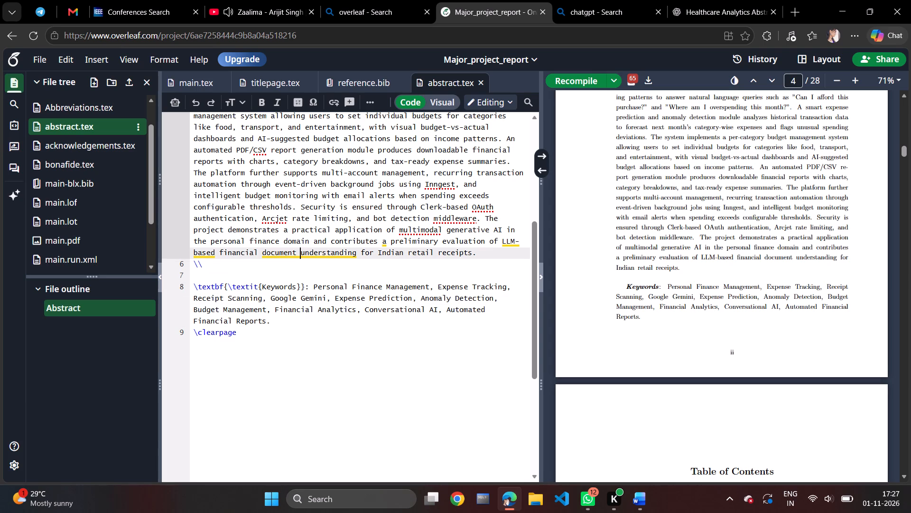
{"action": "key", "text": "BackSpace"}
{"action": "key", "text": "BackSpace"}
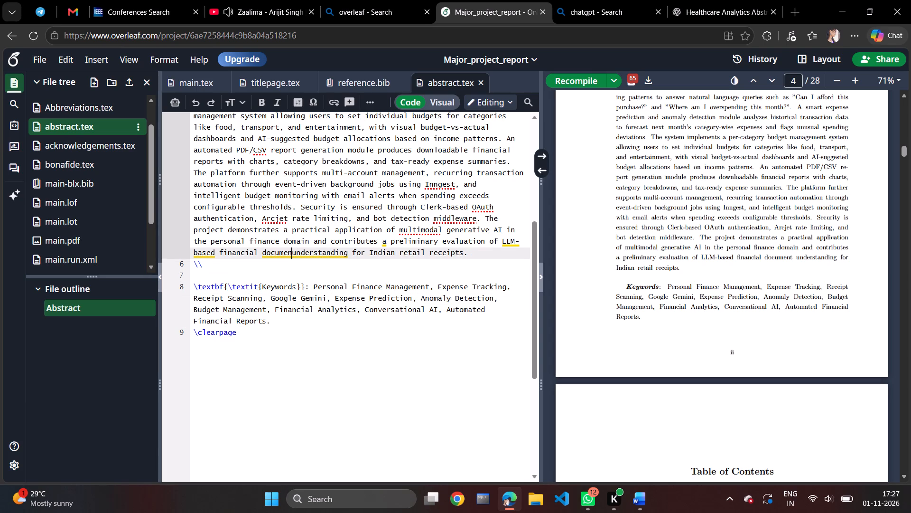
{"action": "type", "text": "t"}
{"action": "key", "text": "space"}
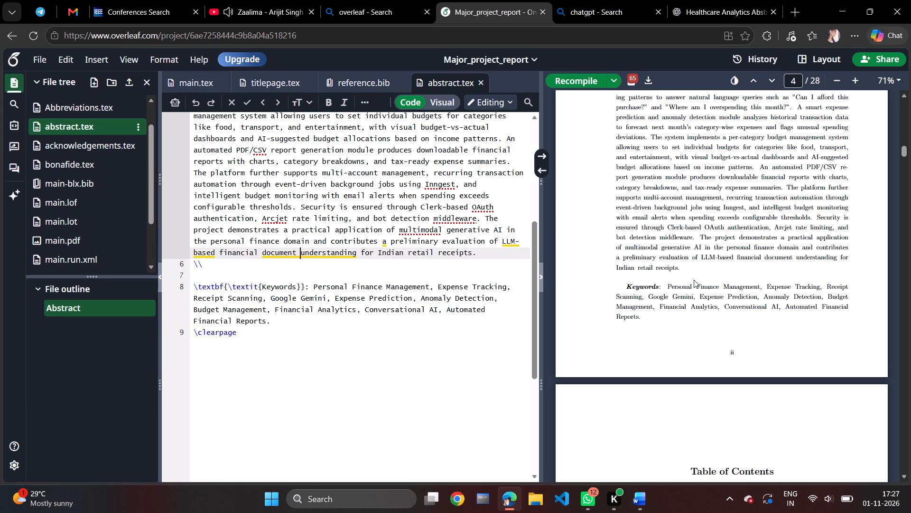
Check the abstract page and its keywords line in the PDF preview.
{"action": "scroll", "coordinate": [694, 280], "scroll_direction": "up", "scroll_amount": 5}
{"action": "scroll", "coordinate": [694, 280], "scroll_direction": "down", "scroll_amount": 2}
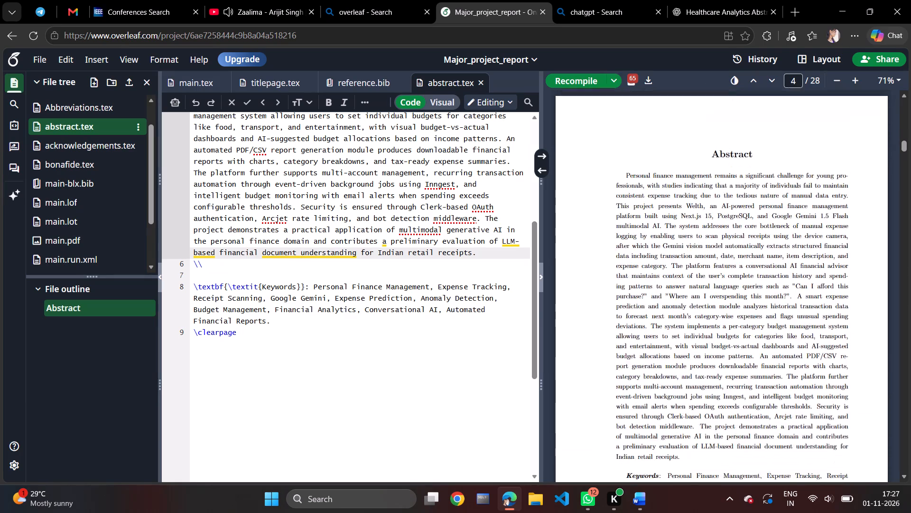
{"action": "scroll", "coordinate": [694, 280], "scroll_direction": "down", "scroll_amount": 3}
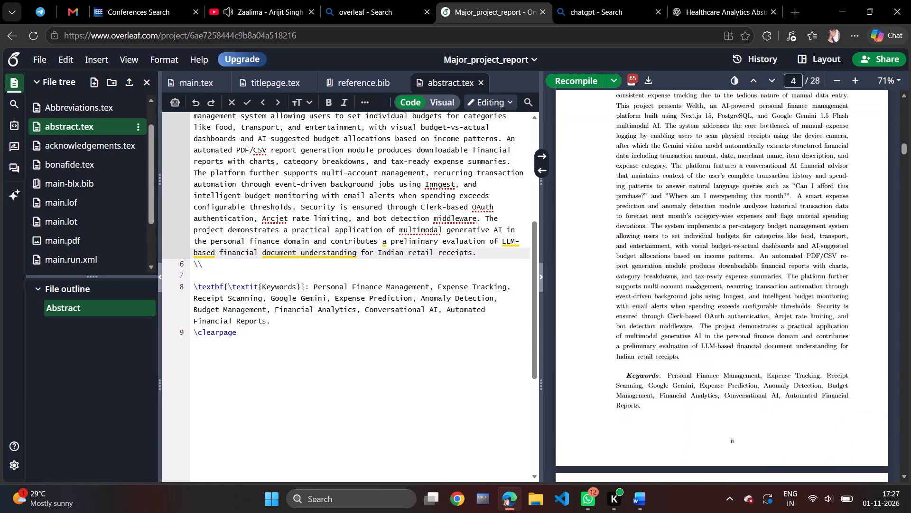
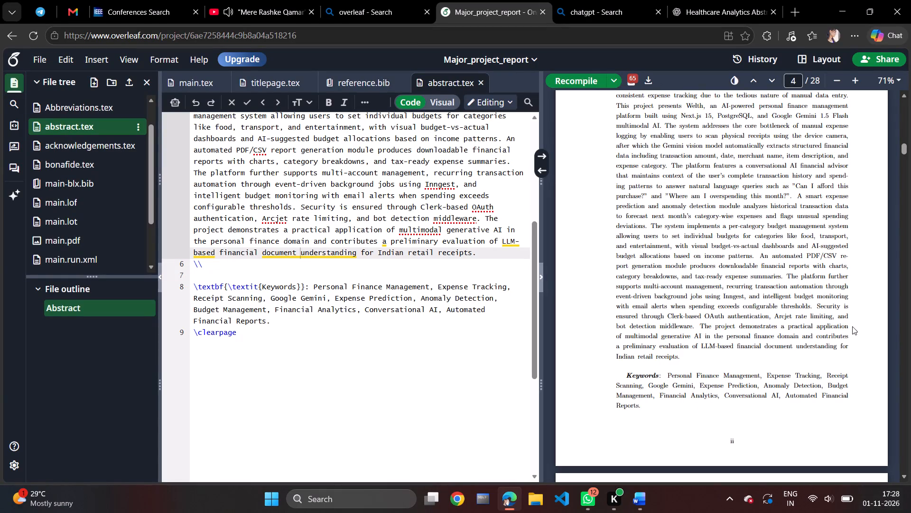
Review the table of contents, list of tables, list of figures and abbreviations pages in the PDF preview.
{"action": "scroll", "coordinate": [678, 289], "scroll_direction": "down", "scroll_amount": 7}
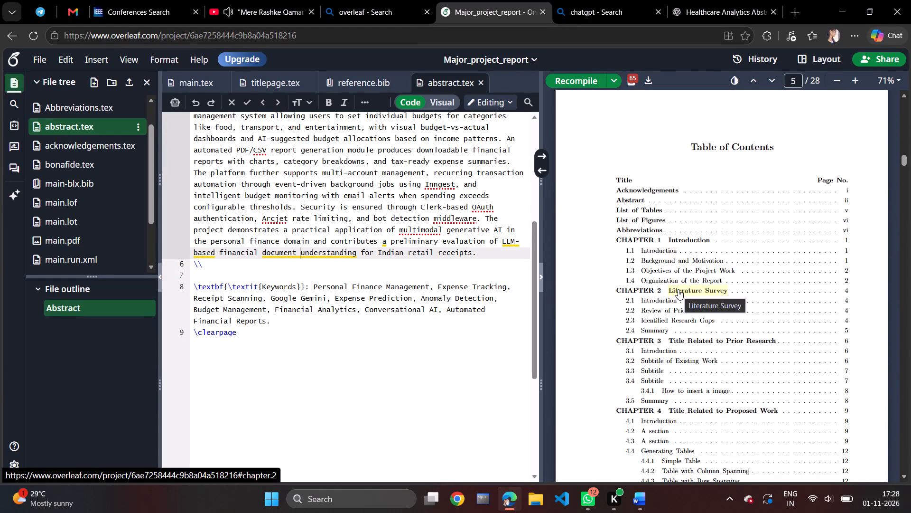
{"action": "scroll", "coordinate": [678, 289], "scroll_direction": "down", "scroll_amount": 2}
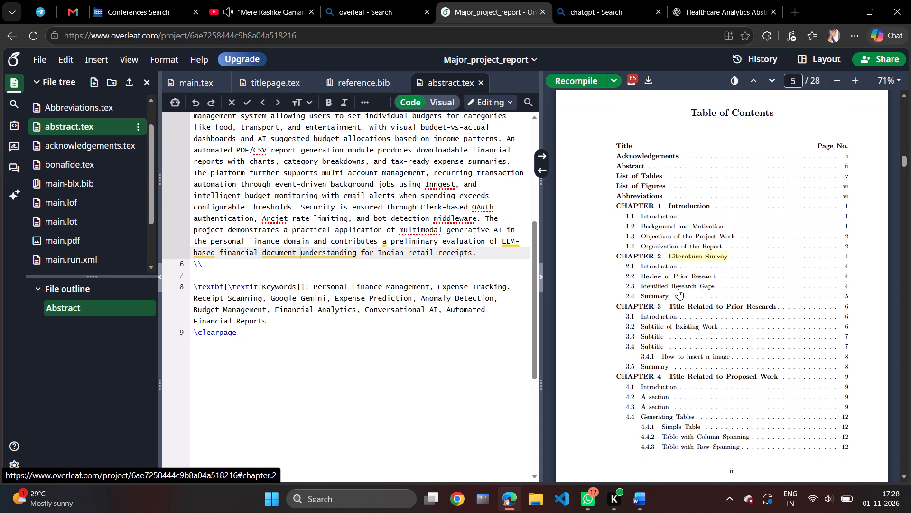
{"action": "scroll", "coordinate": [678, 289], "scroll_direction": "down", "scroll_amount": 1}
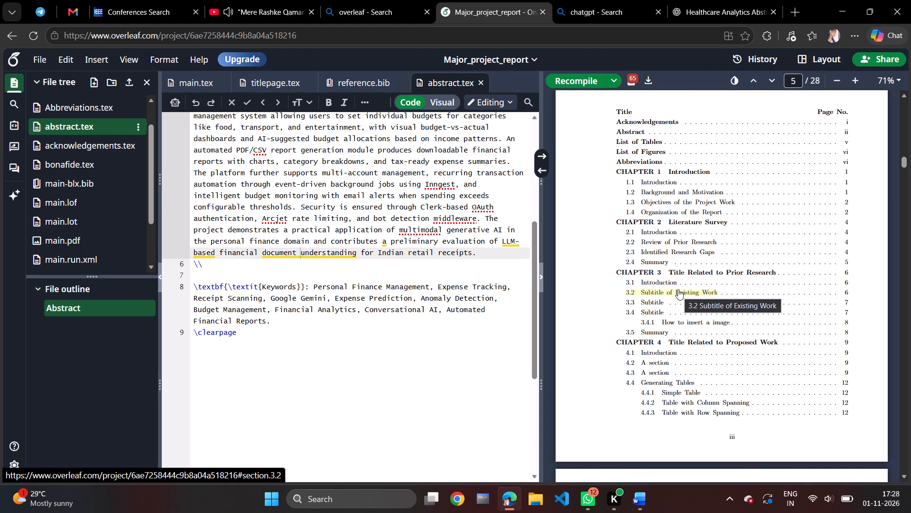
{"action": "scroll", "coordinate": [678, 289], "scroll_direction": "down", "scroll_amount": 2}
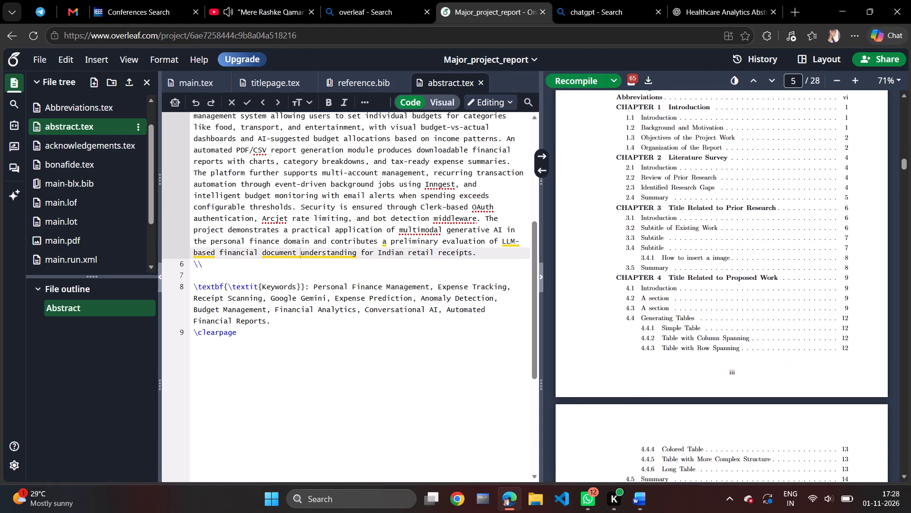
{"action": "scroll", "coordinate": [678, 289], "scroll_direction": "down", "scroll_amount": 1}
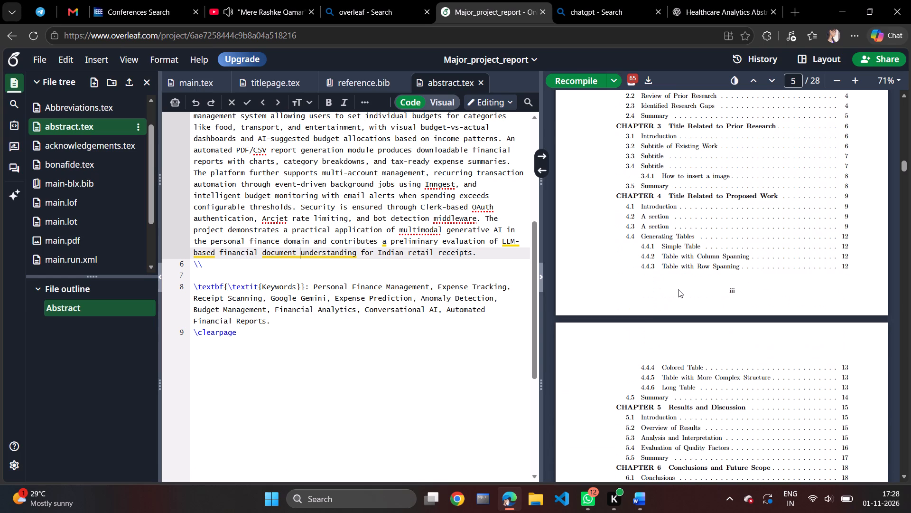
{"action": "scroll", "coordinate": [678, 289], "scroll_direction": "down", "scroll_amount": 2}
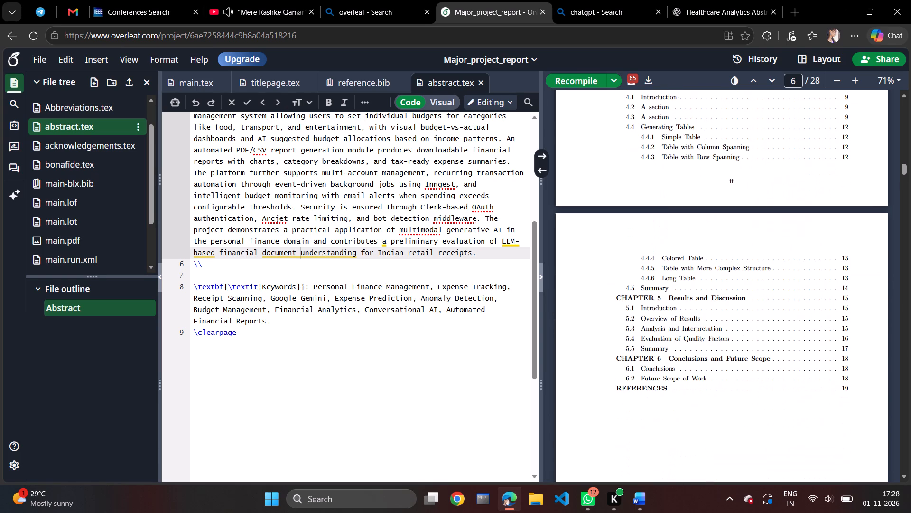
{"action": "scroll", "coordinate": [678, 289], "scroll_direction": "down", "scroll_amount": 7}
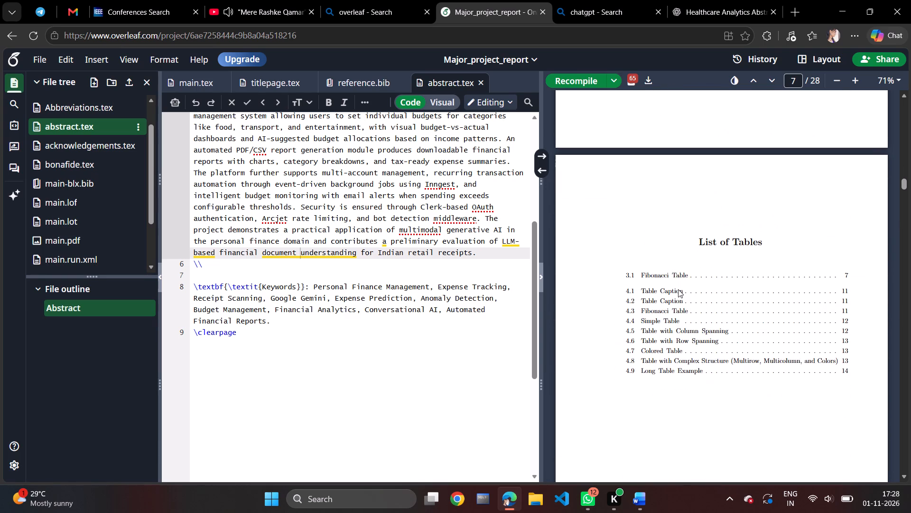
{"action": "scroll", "coordinate": [678, 289], "scroll_direction": "down", "scroll_amount": 7}
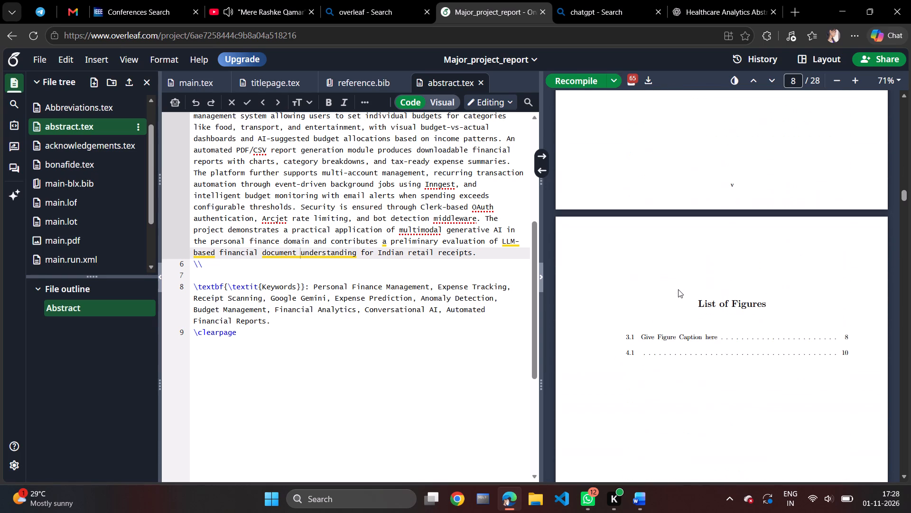
{"action": "scroll", "coordinate": [678, 289], "scroll_direction": "down", "scroll_amount": 4}
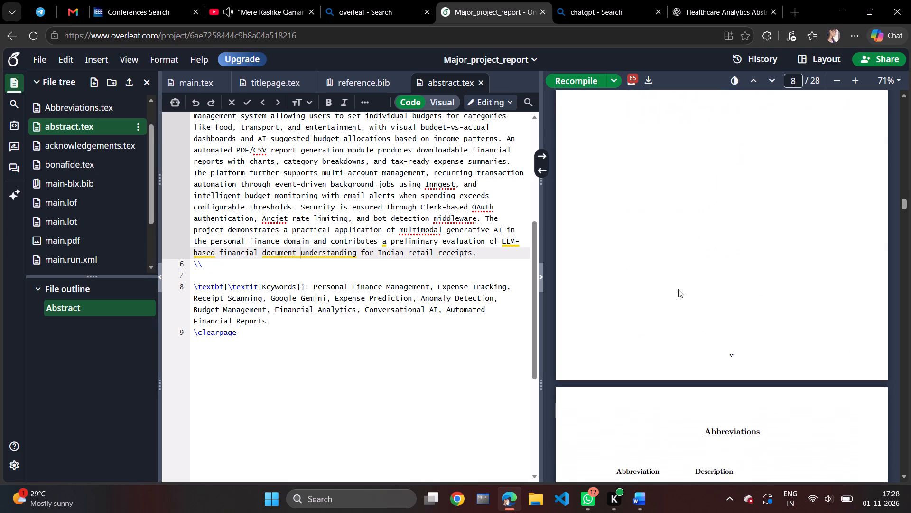
{"action": "scroll", "coordinate": [678, 289], "scroll_direction": "down", "scroll_amount": 4}
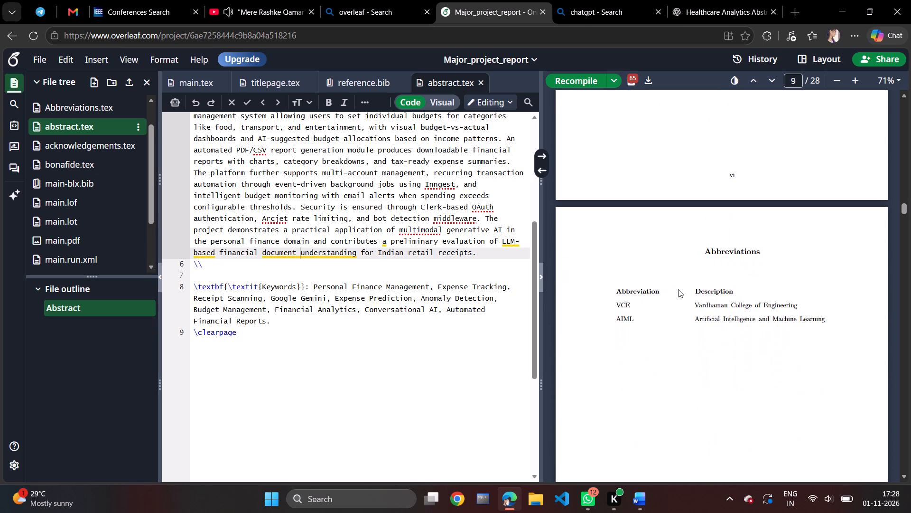
Read the Chapter 1 template guidance in the PDF preview, from section 1.1 Introduction to section 1.3 Objectives of the Project Work.
{"action": "scroll", "coordinate": [678, 289], "scroll_direction": "down", "scroll_amount": 7}
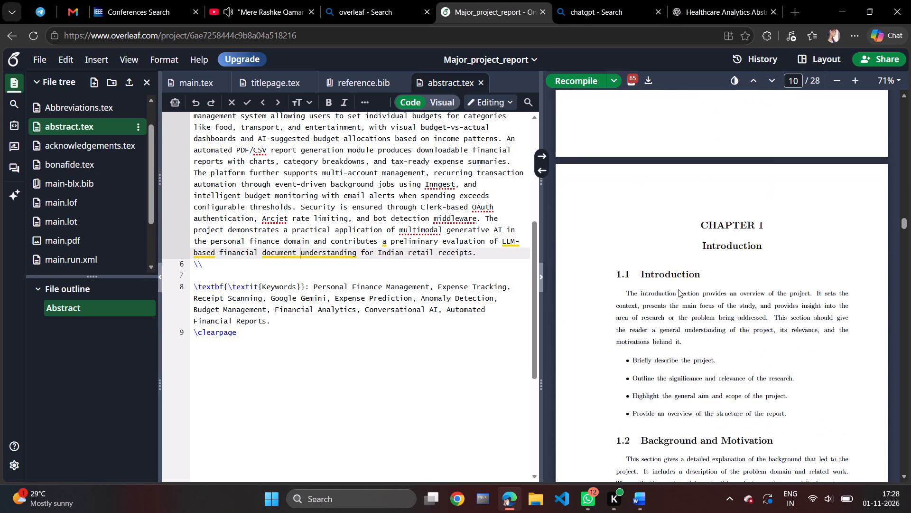
{"action": "scroll", "coordinate": [678, 289], "scroll_direction": "down", "scroll_amount": 1}
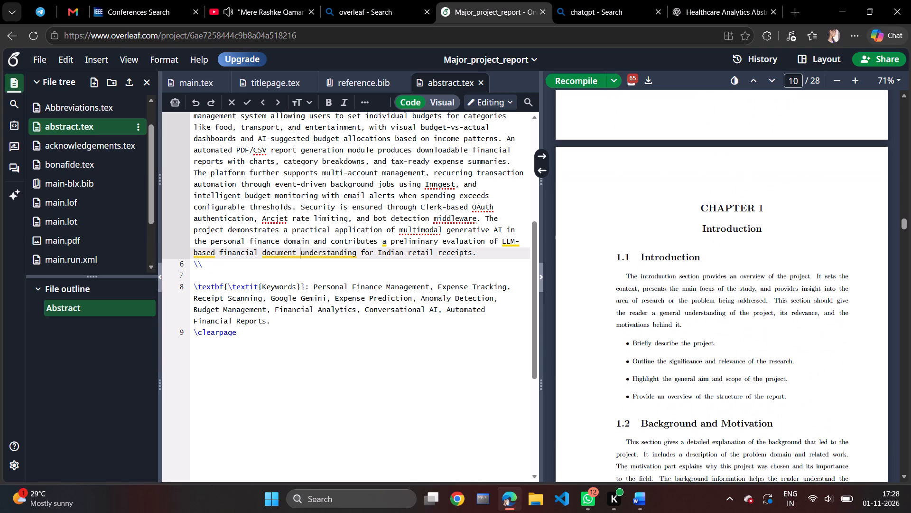
{"action": "scroll", "coordinate": [678, 289], "scroll_direction": "down", "scroll_amount": 2}
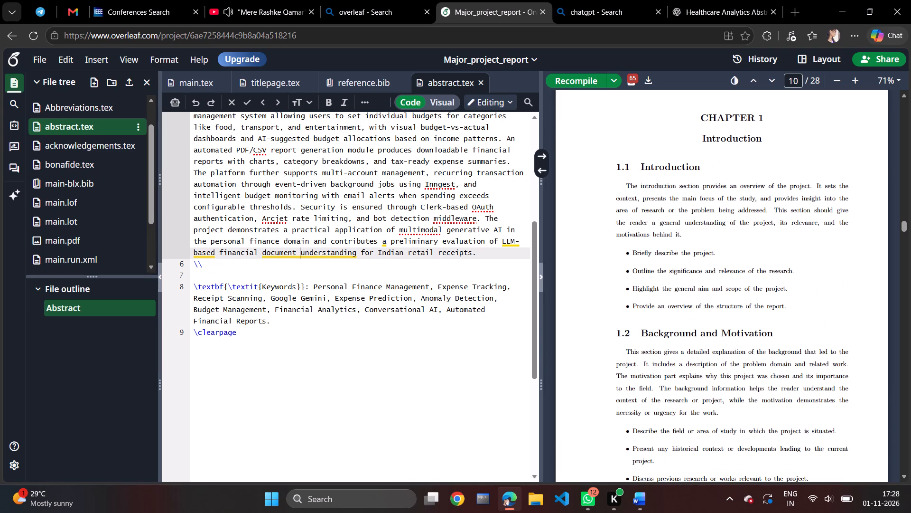
{"action": "scroll", "coordinate": [679, 255], "scroll_direction": "down", "scroll_amount": 6}
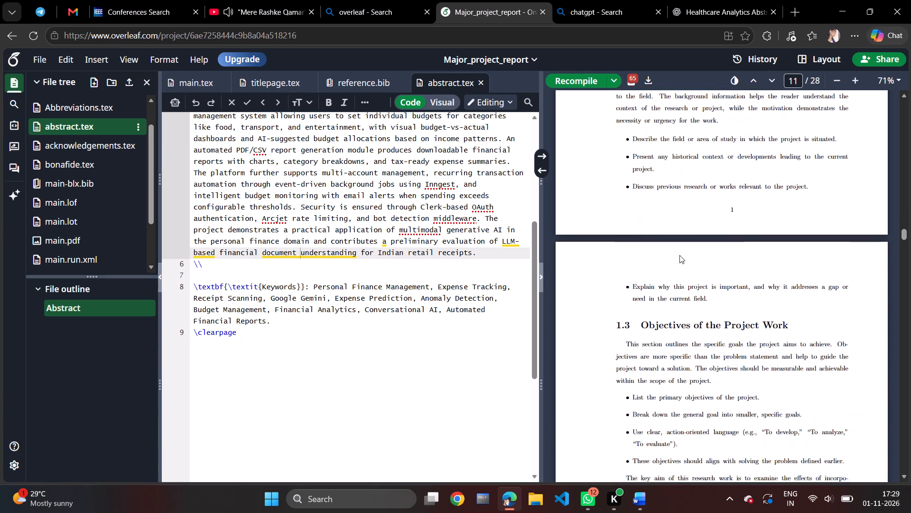
Jump from the section 1.4 Organization of the Report paragraph in the preview to its source in Chapter1.tex.
{"action": "scroll", "coordinate": [679, 255], "scroll_direction": "down", "scroll_amount": 4}
{"action": "left_click", "coordinate": [683, 326]}
{"action": "triple_click", "coordinate": [683, 326]}
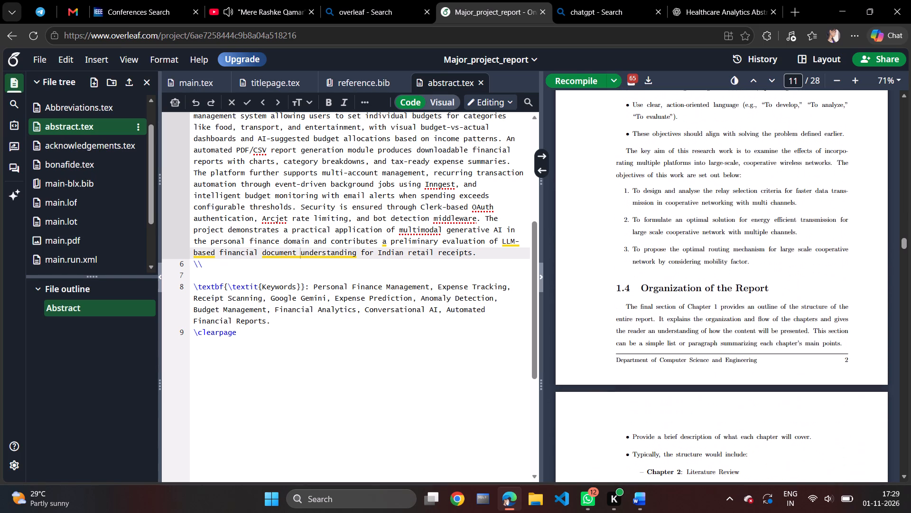
{"action": "double_click", "coordinate": [683, 326]}
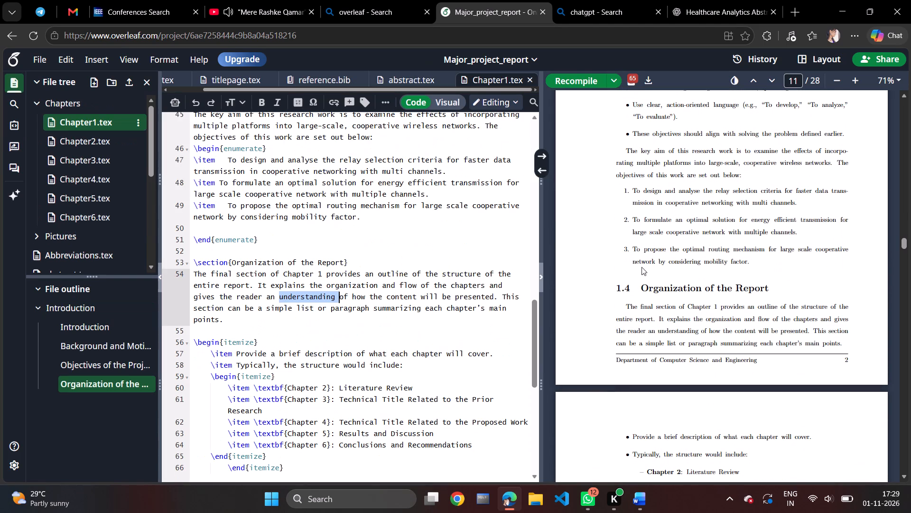
Examine section 1.4 and its chapter list in the preview, and reread the earlier sections of Chapter 1.
{"action": "left_click_drag", "start_coordinate": [611, 282], "coordinate": [670, 359]}
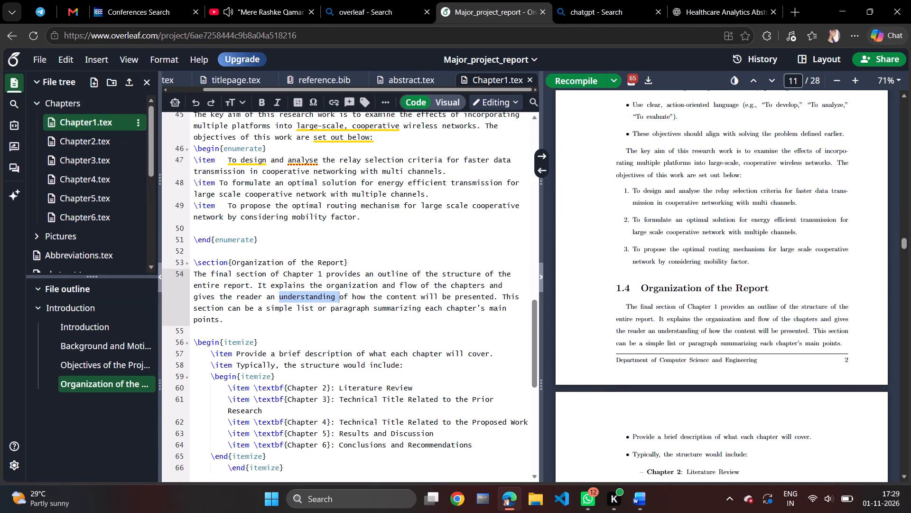
{"action": "left_click_drag", "start_coordinate": [670, 359], "coordinate": [618, 286]}
{"action": "left_click", "coordinate": [618, 286]}
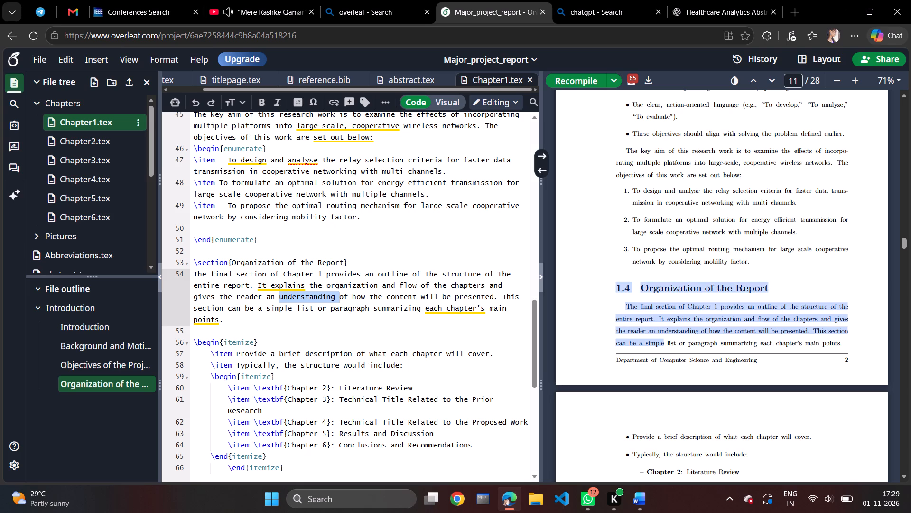
{"action": "scroll", "coordinate": [618, 286], "scroll_direction": "down", "scroll_amount": 4}
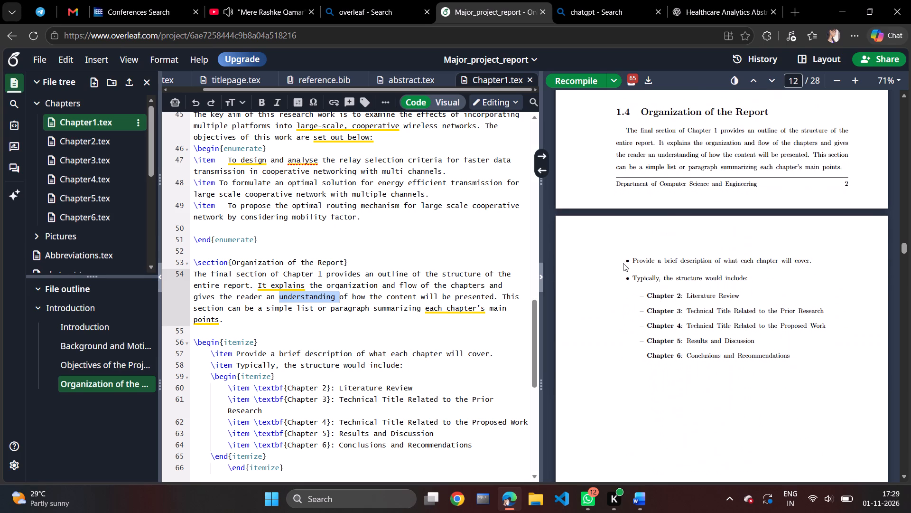
{"action": "left_click_drag", "start_coordinate": [623, 258], "coordinate": [682, 335]}
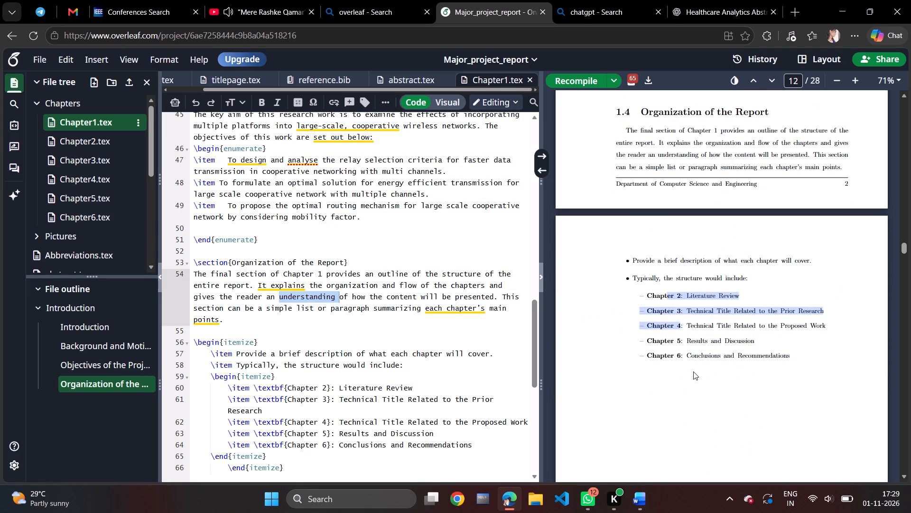
{"action": "left_click", "coordinate": [693, 371]}
{"action": "scroll", "coordinate": [693, 371], "scroll_direction": "up", "scroll_amount": 6}
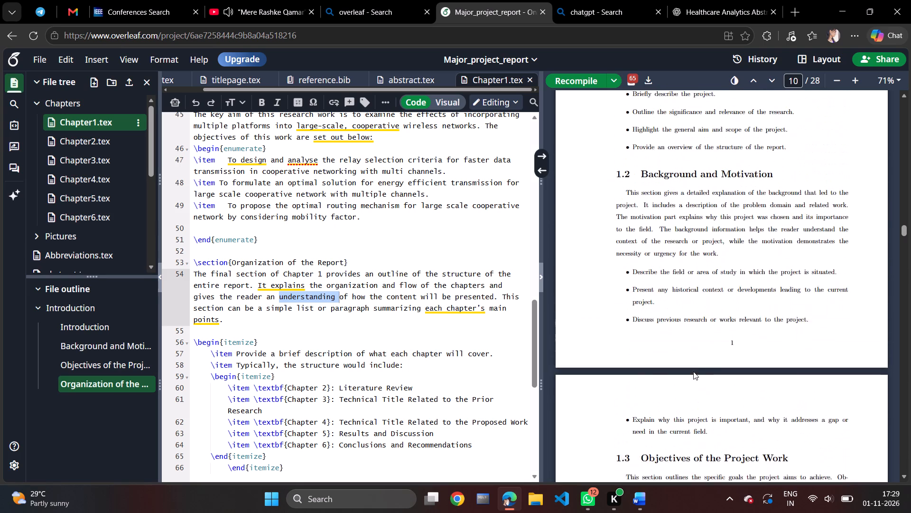
{"action": "scroll", "coordinate": [693, 371], "scroll_direction": "up", "scroll_amount": 2}
{"action": "scroll", "coordinate": [693, 371], "scroll_direction": "down", "scroll_amount": 1}
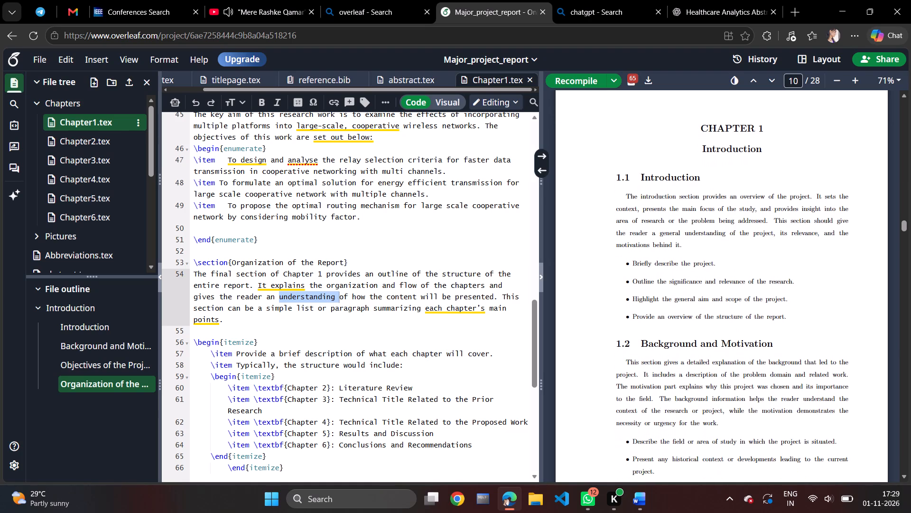
{"action": "scroll", "coordinate": [661, 309], "scroll_direction": "up", "scroll_amount": 1}
{"action": "scroll", "coordinate": [661, 309], "scroll_direction": "down", "scroll_amount": 9}
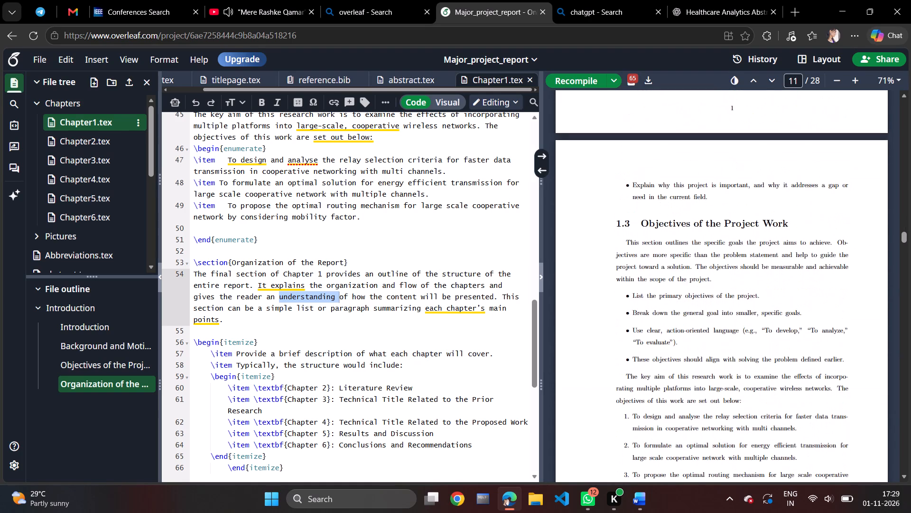
{"action": "scroll", "coordinate": [661, 309], "scroll_direction": "up", "scroll_amount": 3}
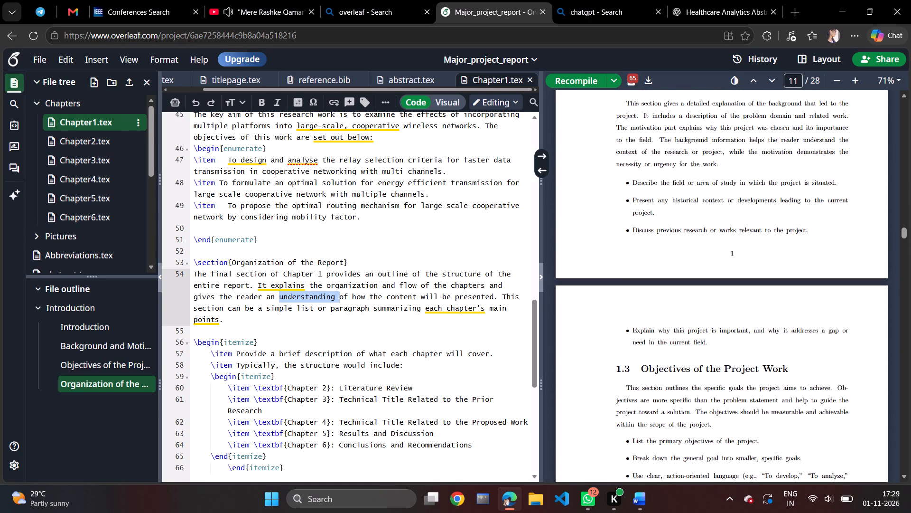
{"action": "scroll", "coordinate": [746, 191], "scroll_direction": "up", "scroll_amount": 1}
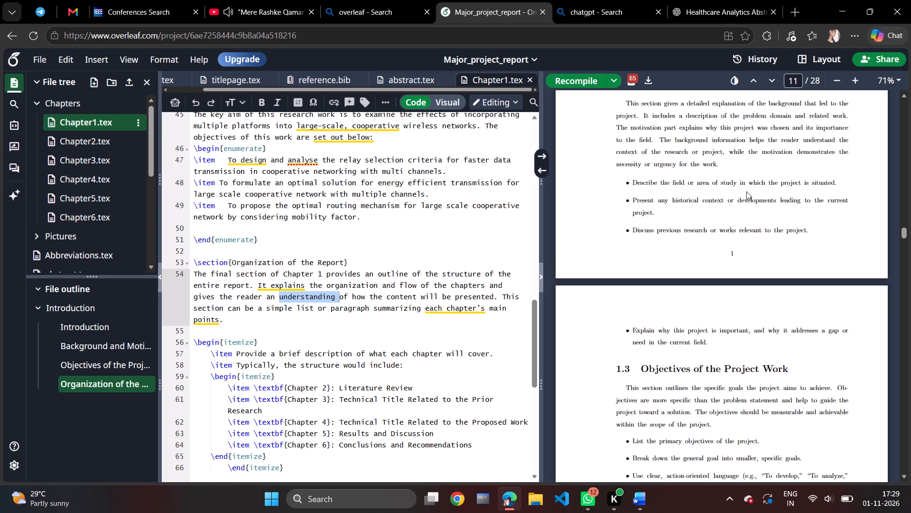
{"action": "scroll", "coordinate": [746, 191], "scroll_direction": "up", "scroll_amount": 3}
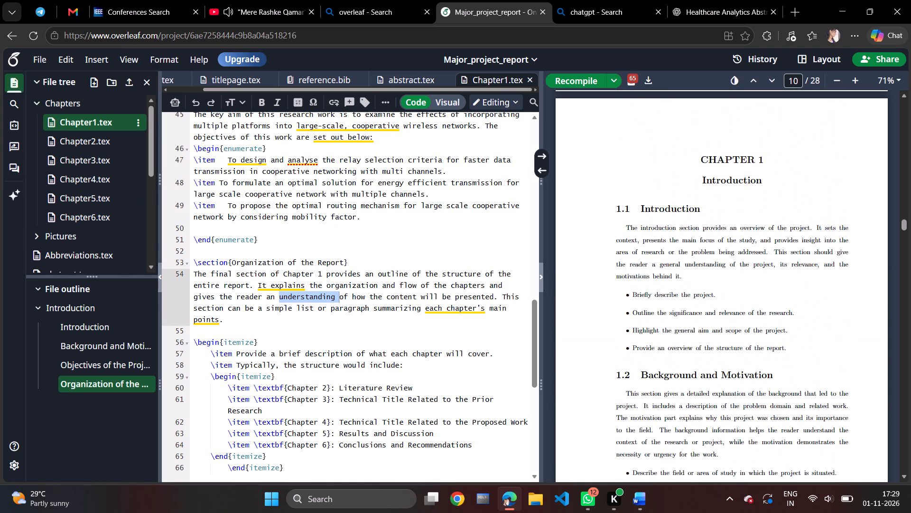
{"action": "left_click", "coordinate": [98, 121]}
{"action": "scroll", "coordinate": [274, 215], "scroll_direction": "down", "scroll_amount": 2}
{"action": "scroll", "coordinate": [274, 215], "scroll_direction": "up", "scroll_amount": 10}
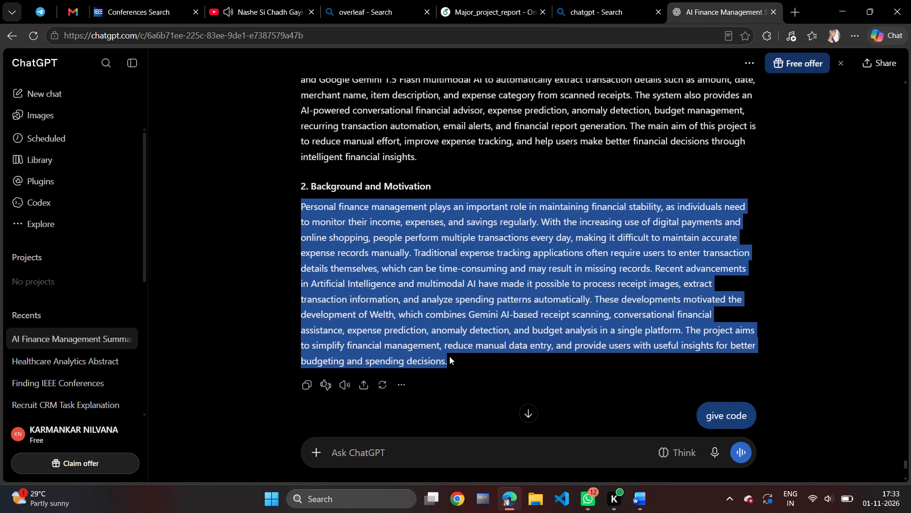
{"action": "key", "text": "ctrl+c"}
{"action": "key", "text": "ctrl+c"}
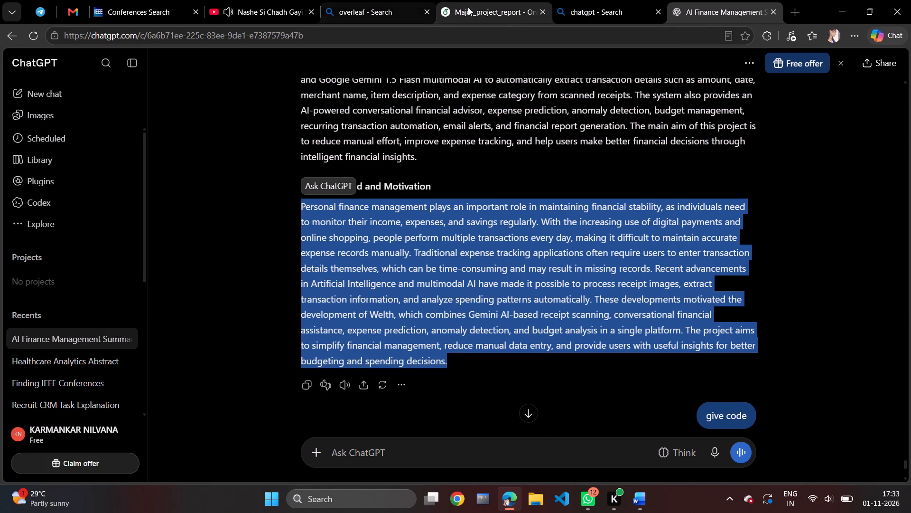
In Overleaf's Chapter1.tex, replace all Background and Motivation paragraphs above the itemized list with the copied paragraph and save.
{"action": "left_click", "coordinate": [468, 7]}
{"action": "scroll", "coordinate": [348, 224], "scroll_direction": "down", "scroll_amount": 4}
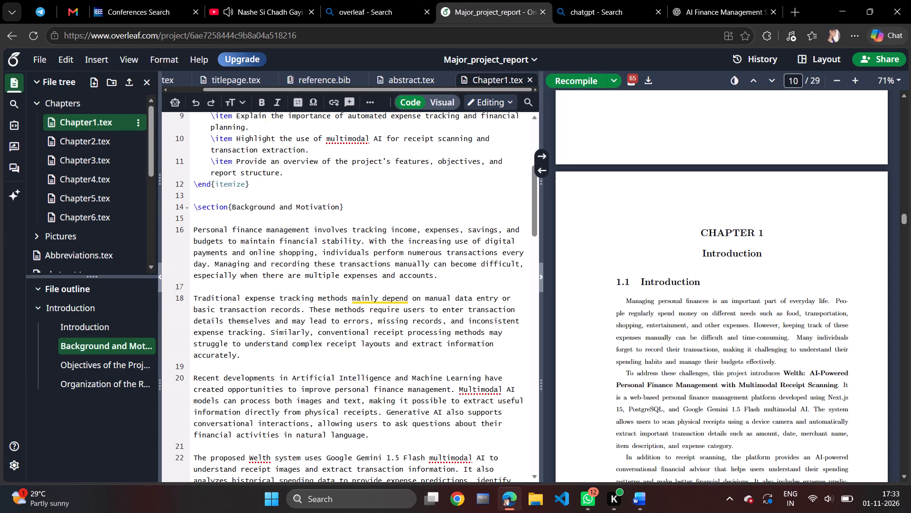
{"action": "left_click_drag", "start_coordinate": [195, 229], "coordinate": [376, 462]}
{"action": "scroll", "coordinate": [343, 391], "scroll_direction": "up", "scroll_amount": 1}
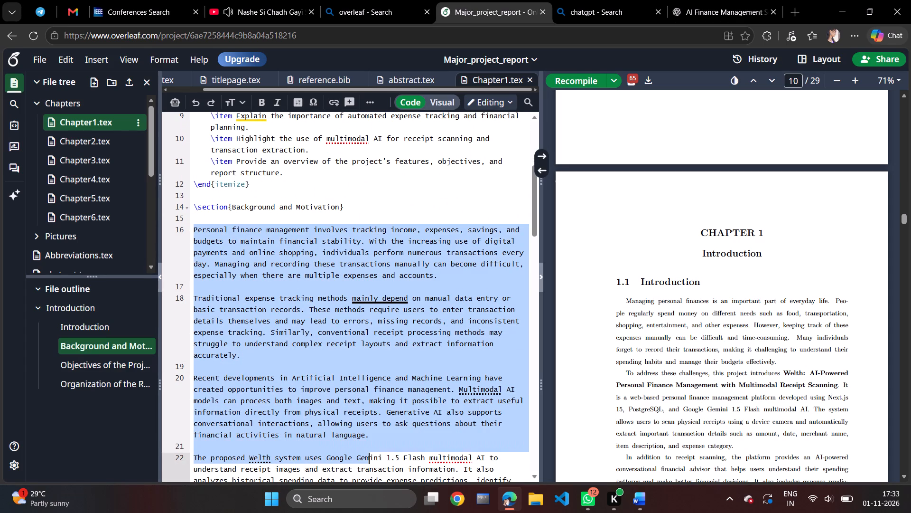
{"action": "left_click_drag", "start_coordinate": [376, 462], "coordinate": [379, 487]}
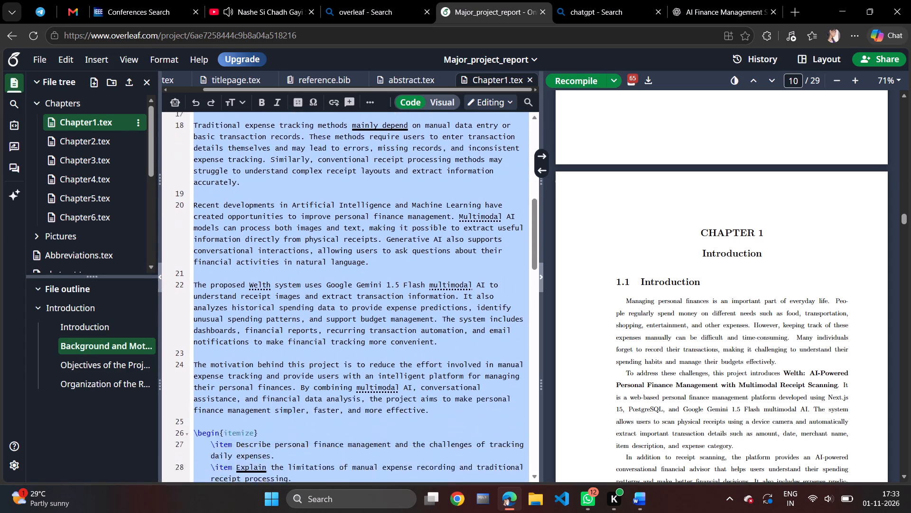
{"action": "left_click_drag", "start_coordinate": [379, 487], "coordinate": [457, 327]}
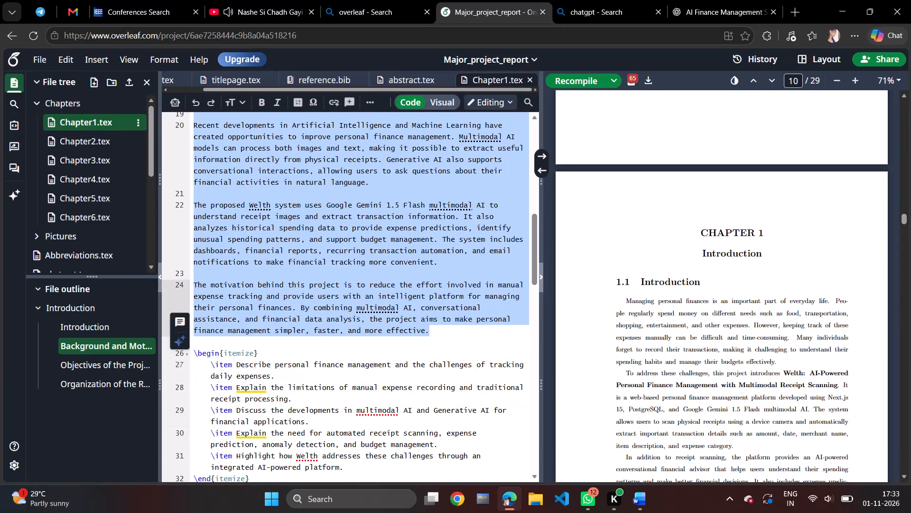
{"action": "key", "text": "ctrl+v"}
{"action": "key", "text": "ctrl+s"}
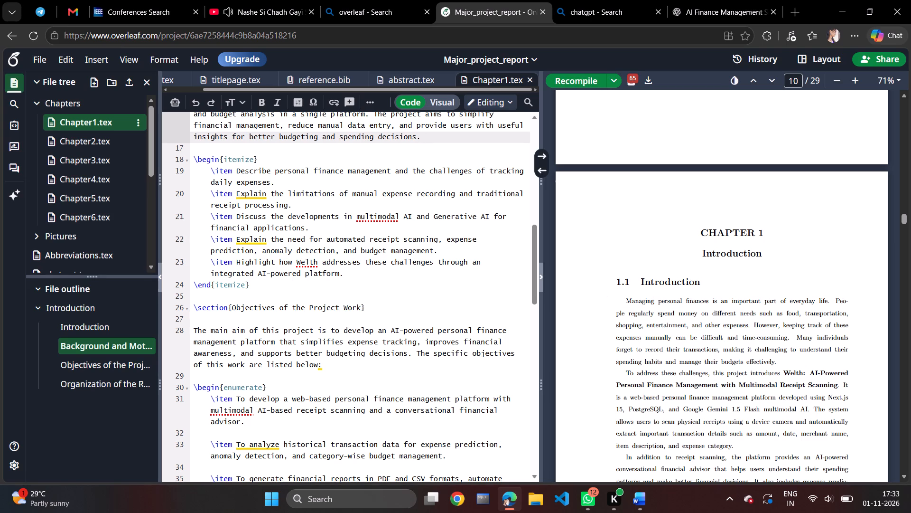
Recompile the report with the condensed Chapter 1 text.
{"action": "scroll", "coordinate": [727, 375], "scroll_direction": "down", "scroll_amount": 5}
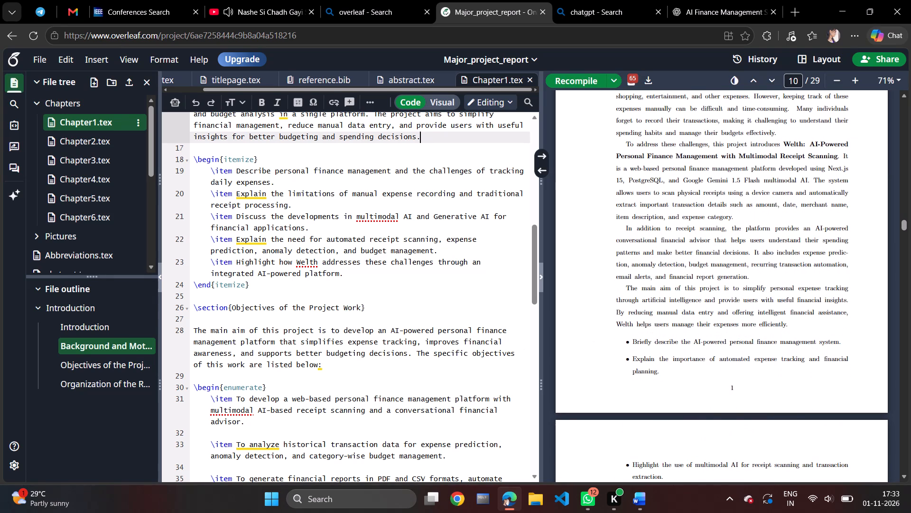
{"action": "left_click", "coordinate": [405, 266]}
{"action": "scroll", "coordinate": [405, 266], "scroll_direction": "up", "scroll_amount": 1}
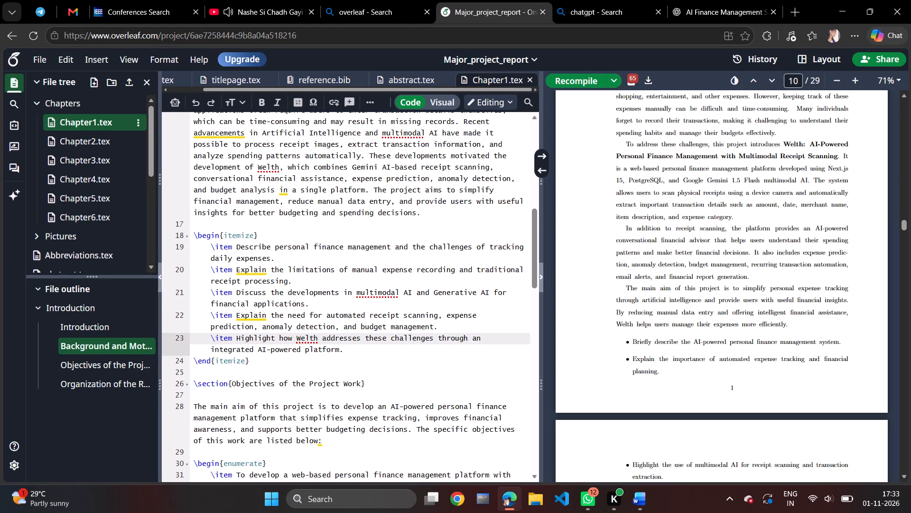
{"action": "left_click", "coordinate": [574, 88]}
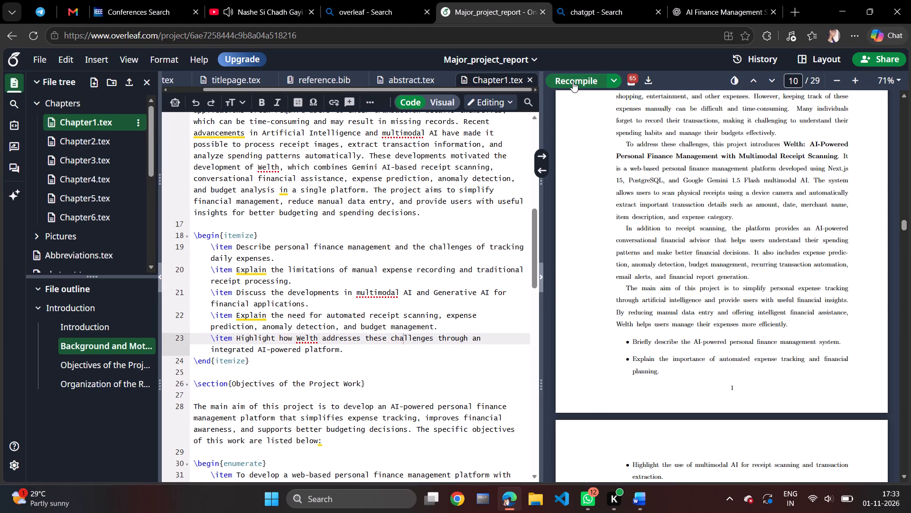
{"action": "left_click", "coordinate": [573, 82]}
Examine the compiled PDF from Chapter 1's Introduction through the Organization of the Report and the Chapter 2 Literature Survey pages.
{"action": "scroll", "coordinate": [340, 298], "scroll_direction": "up", "scroll_amount": 4}
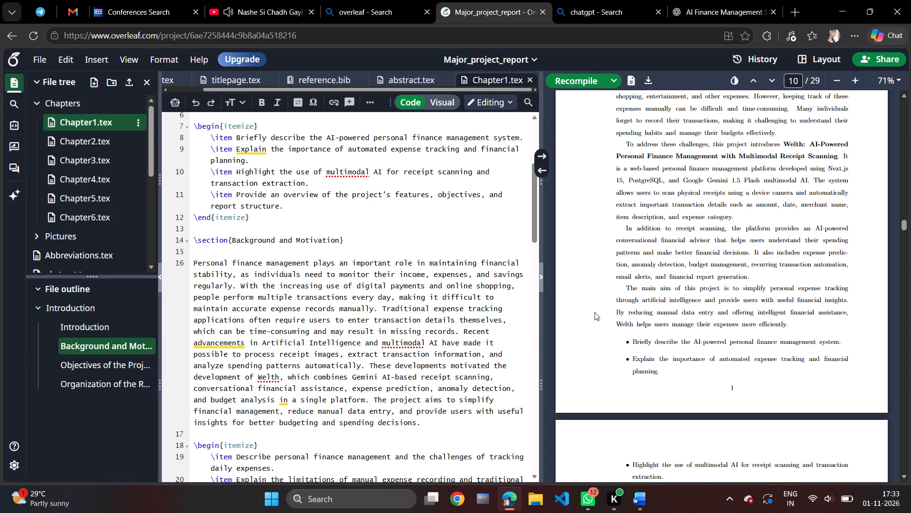
{"action": "scroll", "coordinate": [590, 280], "scroll_direction": "up", "scroll_amount": 4}
{"action": "scroll", "coordinate": [590, 280], "scroll_direction": "down", "scroll_amount": 3}
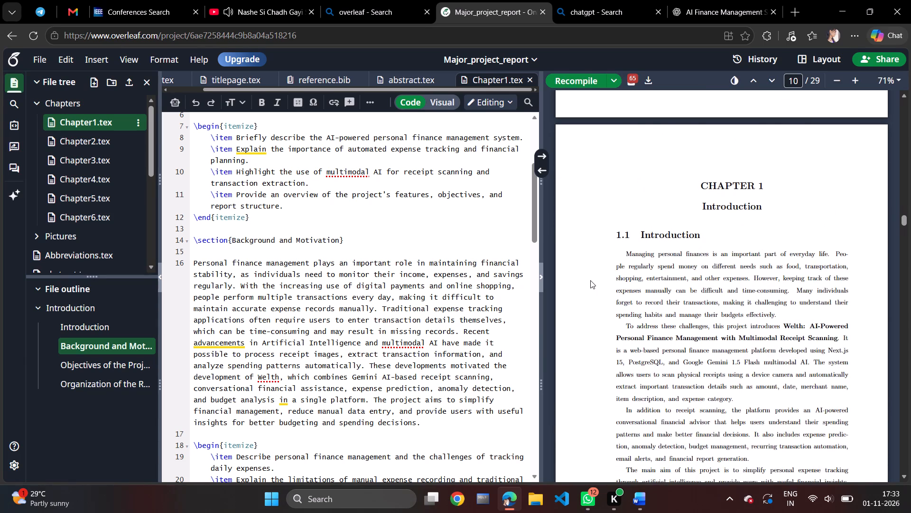
{"action": "scroll", "coordinate": [590, 280], "scroll_direction": "down", "scroll_amount": 5}
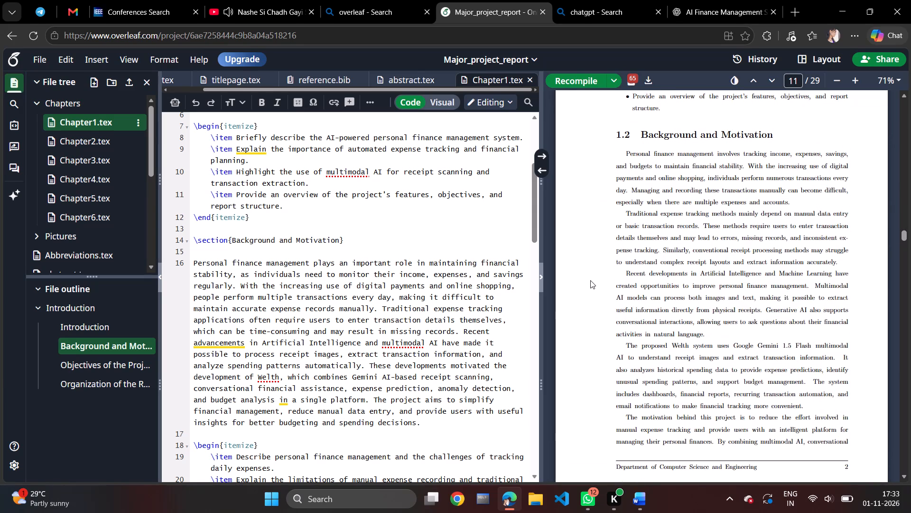
{"action": "scroll", "coordinate": [590, 280], "scroll_direction": "down", "scroll_amount": 2}
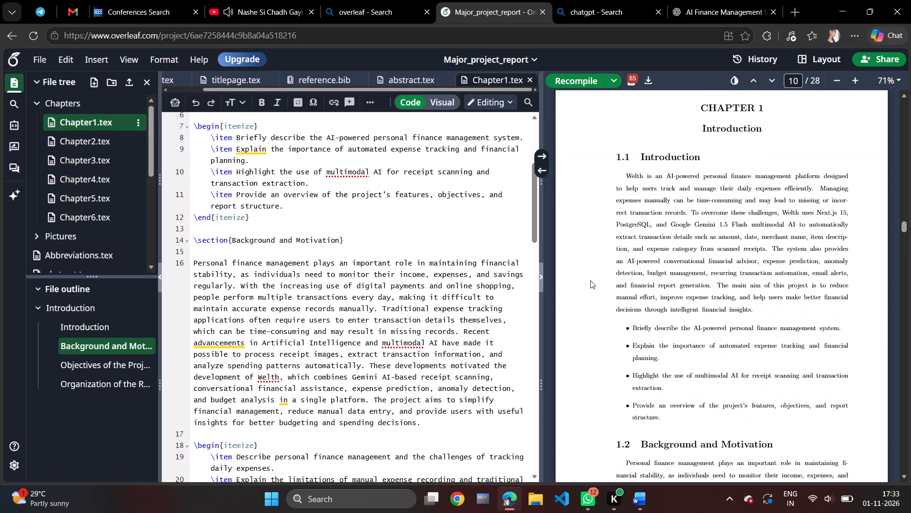
{"action": "scroll", "coordinate": [590, 280], "scroll_direction": "down", "scroll_amount": 12}
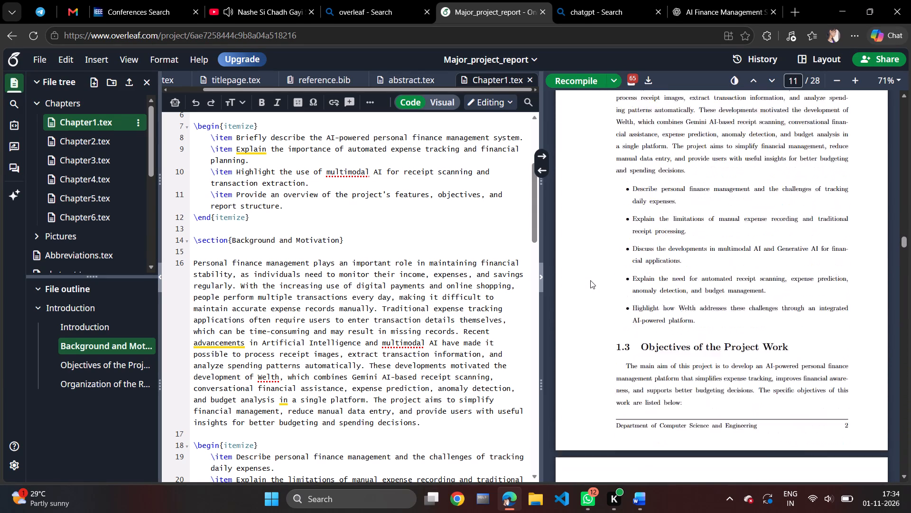
{"action": "scroll", "coordinate": [590, 280], "scroll_direction": "down", "scroll_amount": 6}
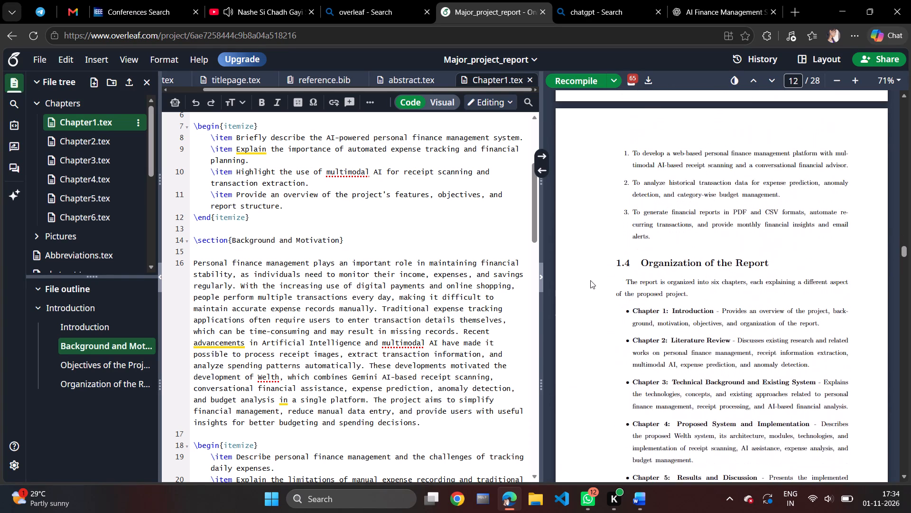
{"action": "scroll", "coordinate": [590, 280], "scroll_direction": "down", "scroll_amount": 5}
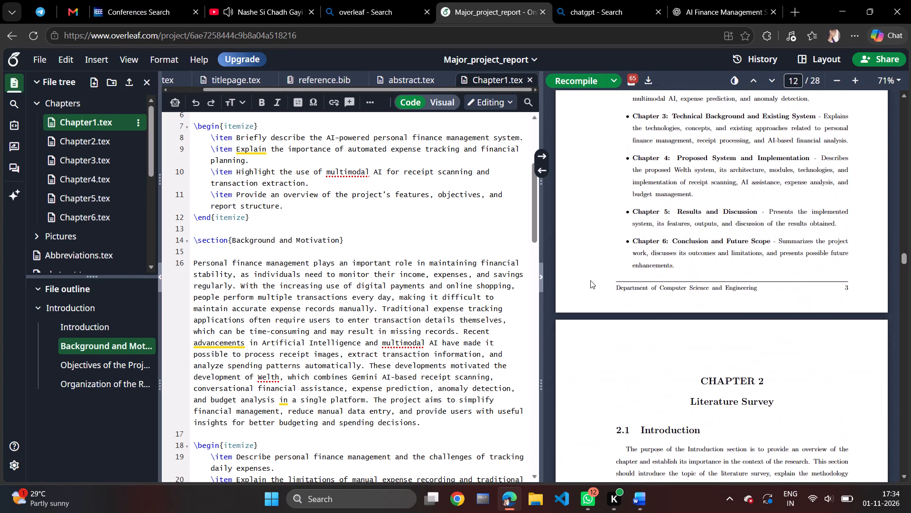
{"action": "scroll", "coordinate": [590, 280], "scroll_direction": "down", "scroll_amount": 1}
{"action": "scroll", "coordinate": [590, 280], "scroll_direction": "up", "scroll_amount": 2}
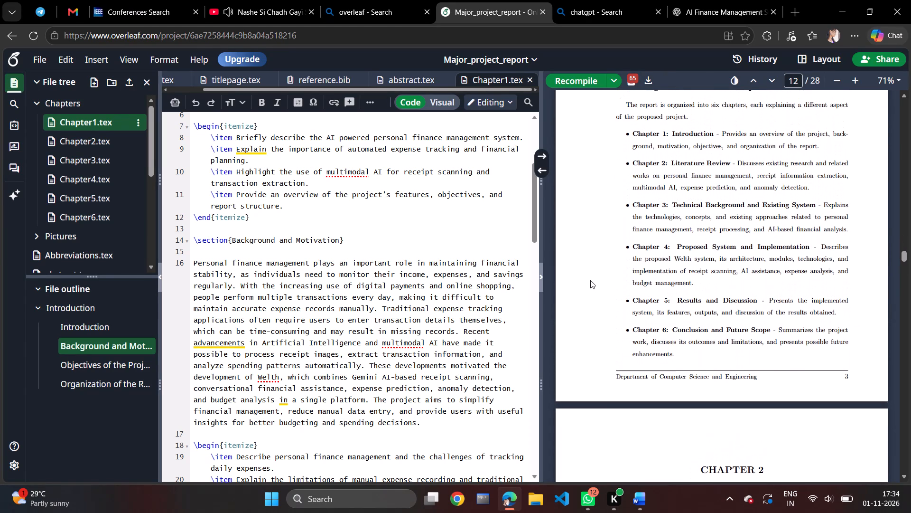
{"action": "scroll", "coordinate": [590, 280], "scroll_direction": "up", "scroll_amount": 2}
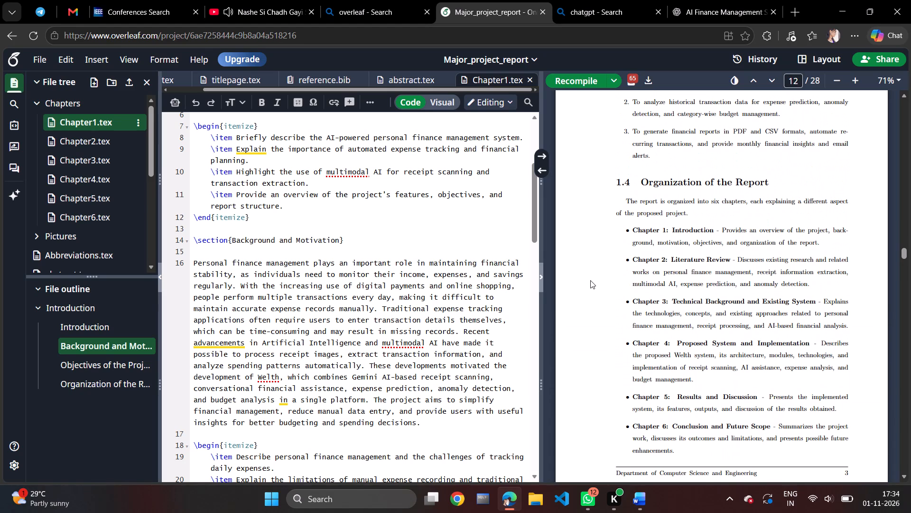
{"action": "scroll", "coordinate": [590, 280], "scroll_direction": "down", "scroll_amount": 5}
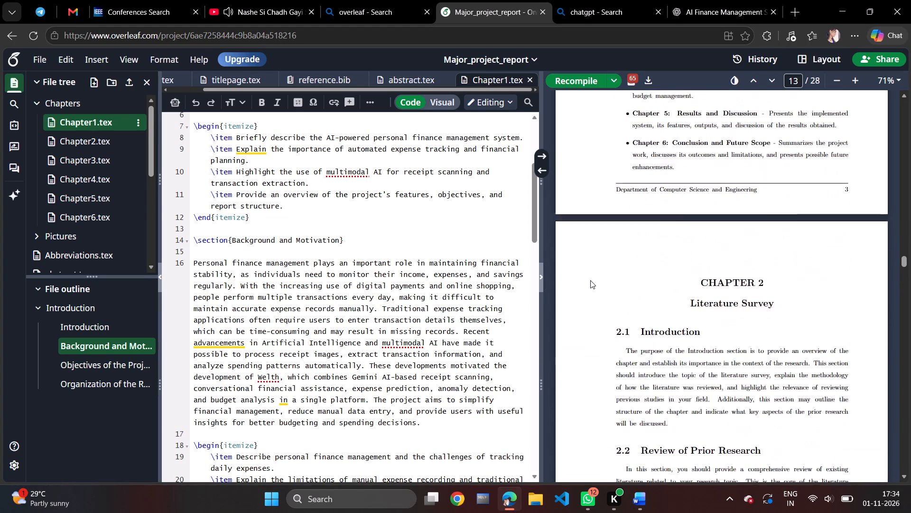
{"action": "scroll", "coordinate": [590, 280], "scroll_direction": "down", "scroll_amount": 5}
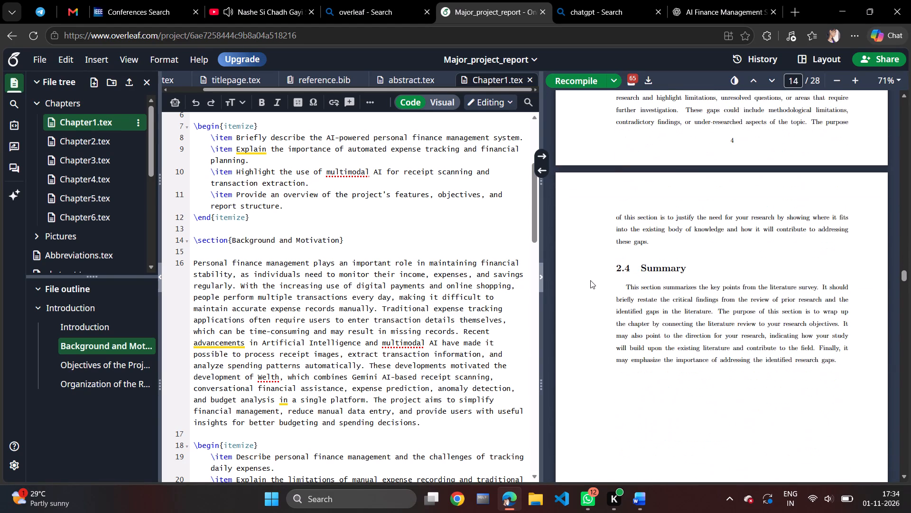
{"action": "scroll", "coordinate": [590, 280], "scroll_direction": "down", "scroll_amount": 2}
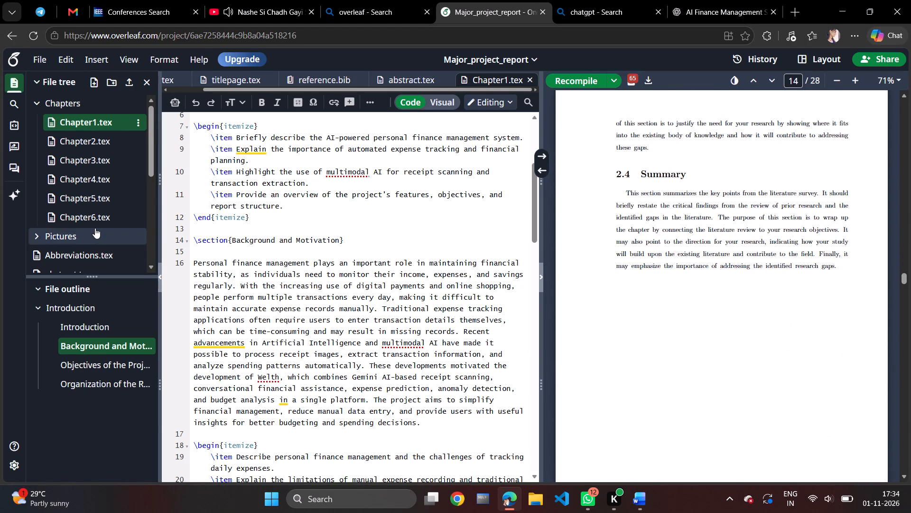
Open Chapter2.tex at the start of the Literature Survey chapter.
{"action": "left_click", "coordinate": [86, 134]}
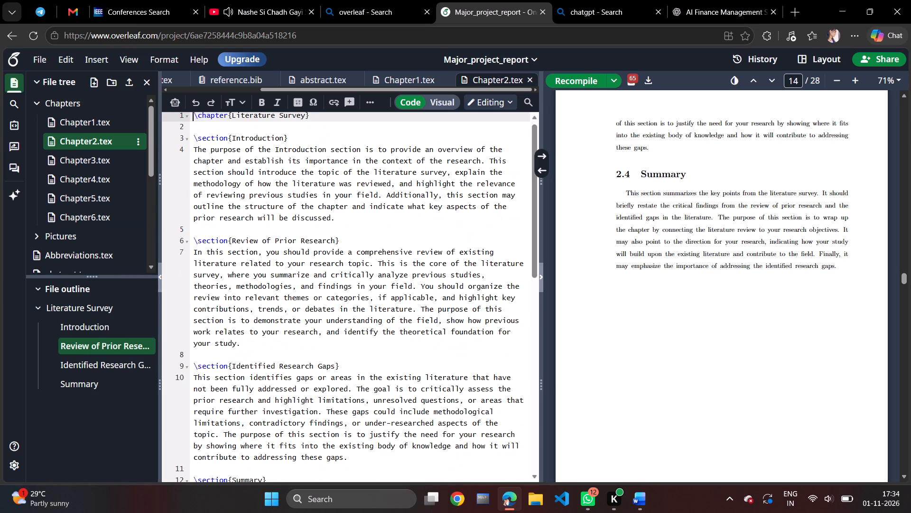
{"action": "scroll", "coordinate": [311, 259], "scroll_direction": "up", "scroll_amount": 3}
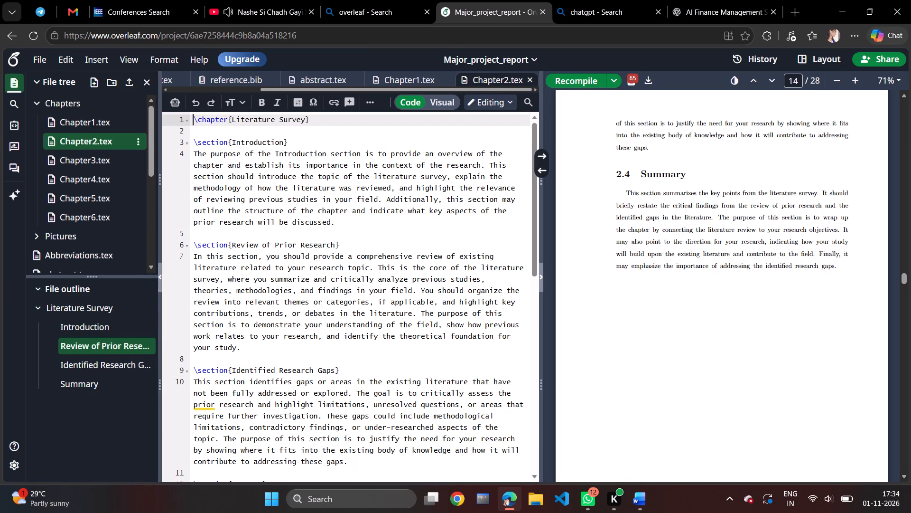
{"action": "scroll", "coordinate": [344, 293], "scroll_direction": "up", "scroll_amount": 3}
Switch to YouTube, pause the Nashe Si Chadh Gayi video, rewind it 10 seconds and resume playback.
{"action": "left_click", "coordinate": [262, 20]}
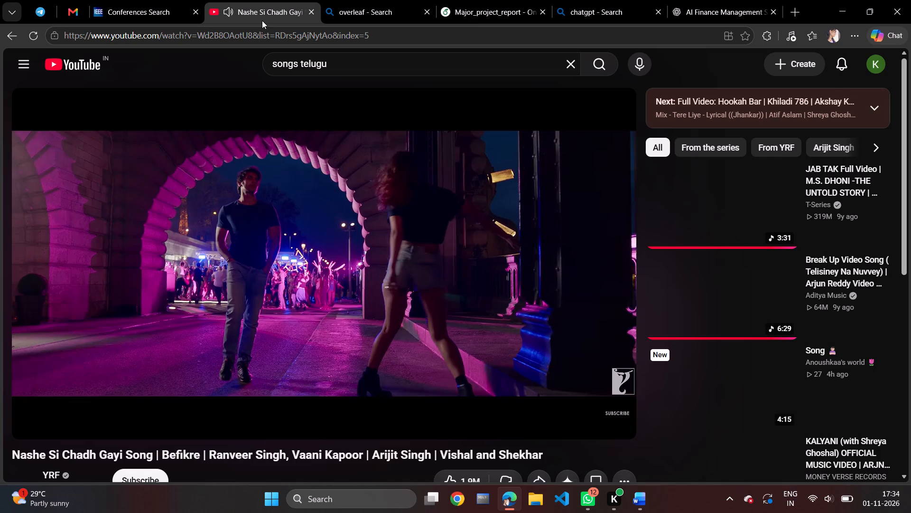
{"action": "left_click", "coordinate": [325, 226]}
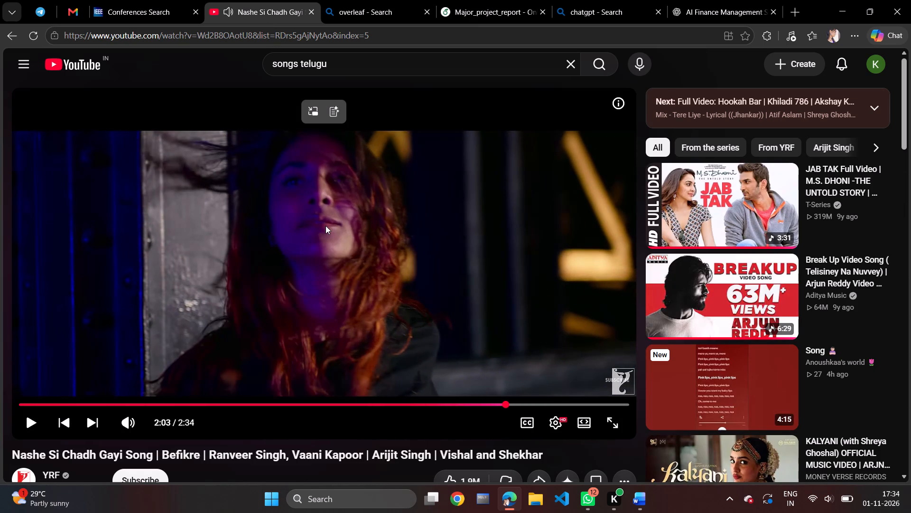
{"action": "key", "text": "Left"}
{"action": "key", "text": "Left"}
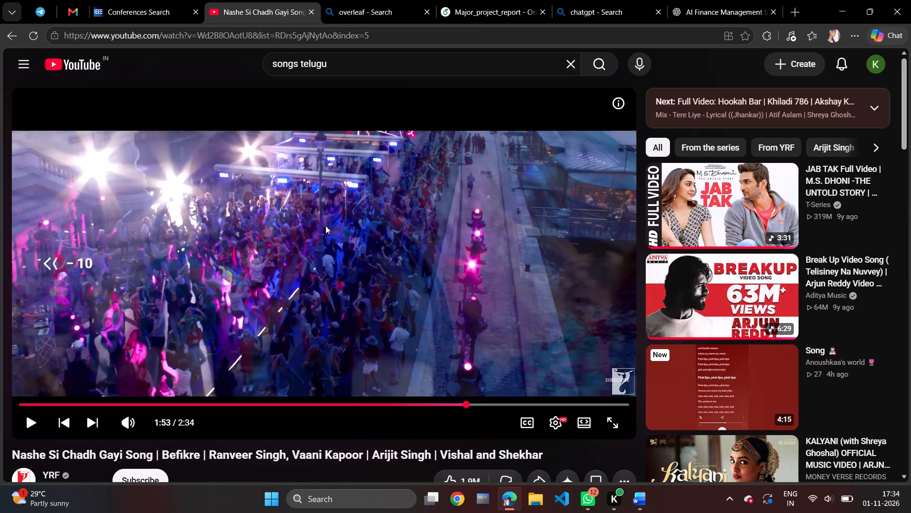
{"action": "key", "text": "space"}
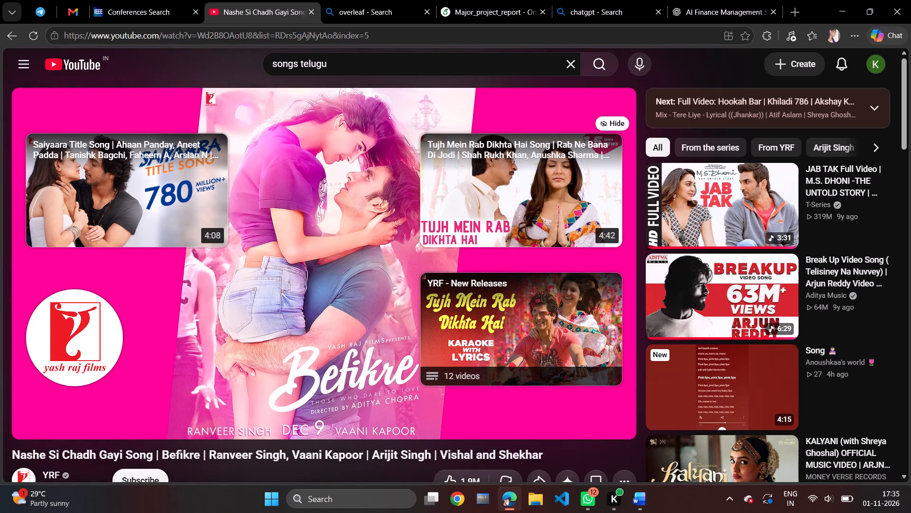
Browse the recommended YouTube videos and play the song Sairat Zaala Ji.
{"action": "scroll", "coordinate": [739, 310], "scroll_direction": "down", "scroll_amount": 1}
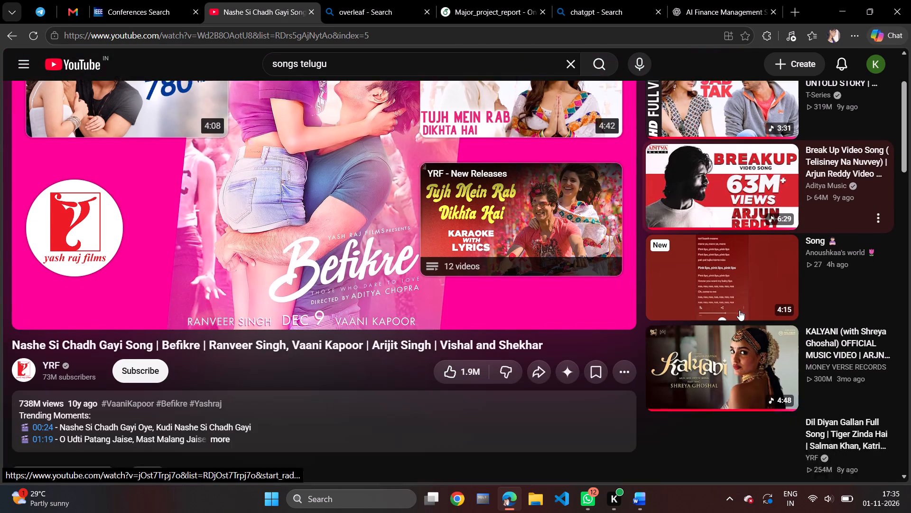
{"action": "scroll", "coordinate": [739, 310], "scroll_direction": "down", "scroll_amount": 5}
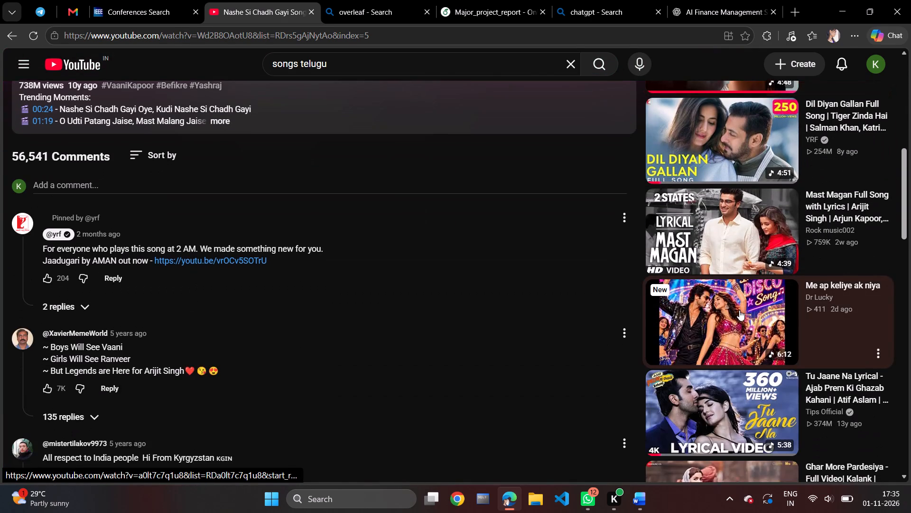
{"action": "scroll", "coordinate": [739, 310], "scroll_direction": "down", "scroll_amount": 6}
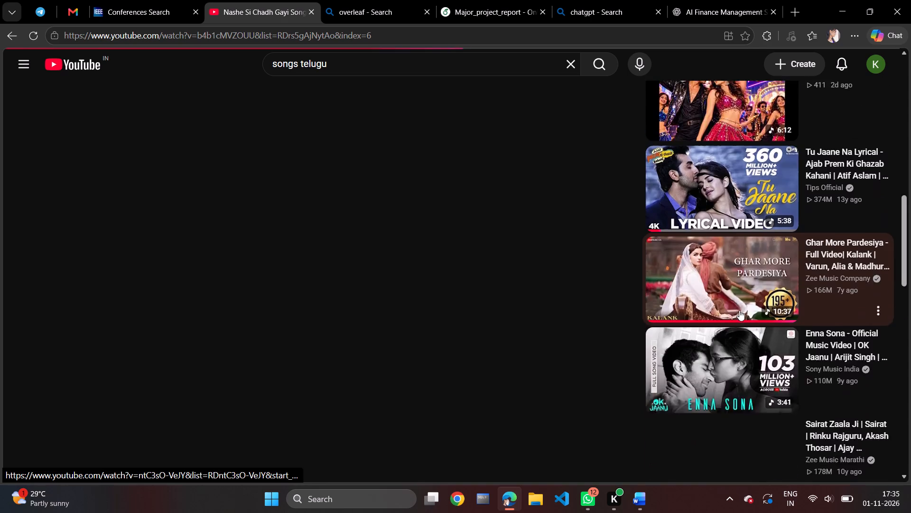
{"action": "scroll", "coordinate": [739, 310], "scroll_direction": "down", "scroll_amount": 3}
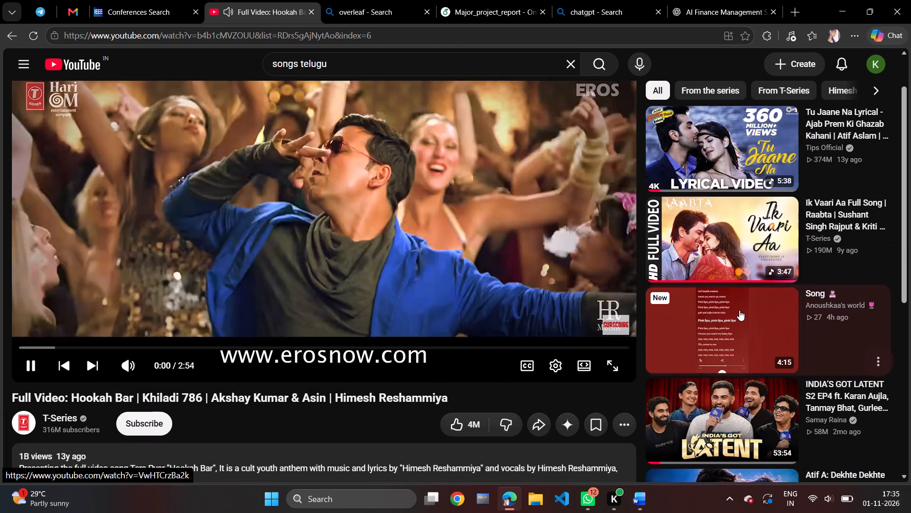
{"action": "scroll", "coordinate": [712, 246], "scroll_direction": "up", "scroll_amount": 1}
{"action": "scroll", "coordinate": [712, 246], "scroll_direction": "down", "scroll_amount": 2}
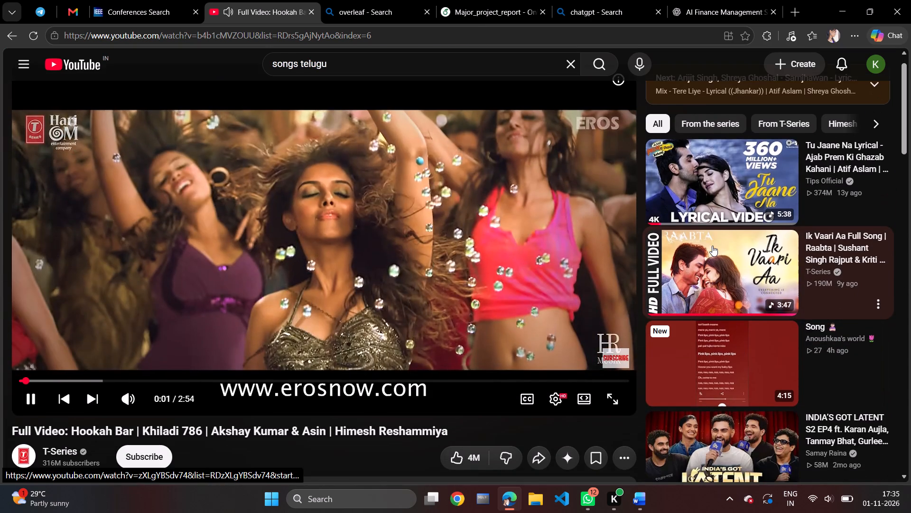
{"action": "scroll", "coordinate": [712, 246], "scroll_direction": "down", "scroll_amount": 7}
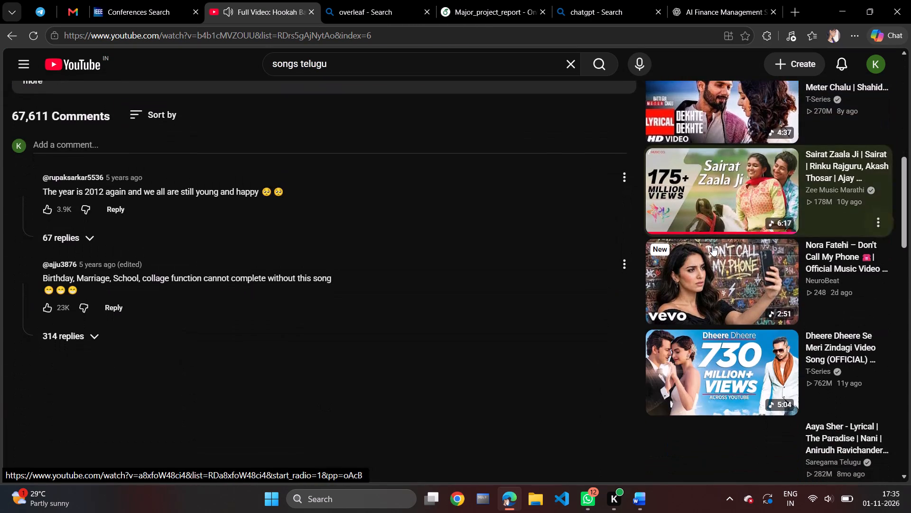
{"action": "scroll", "coordinate": [712, 246], "scroll_direction": "down", "scroll_amount": 7}
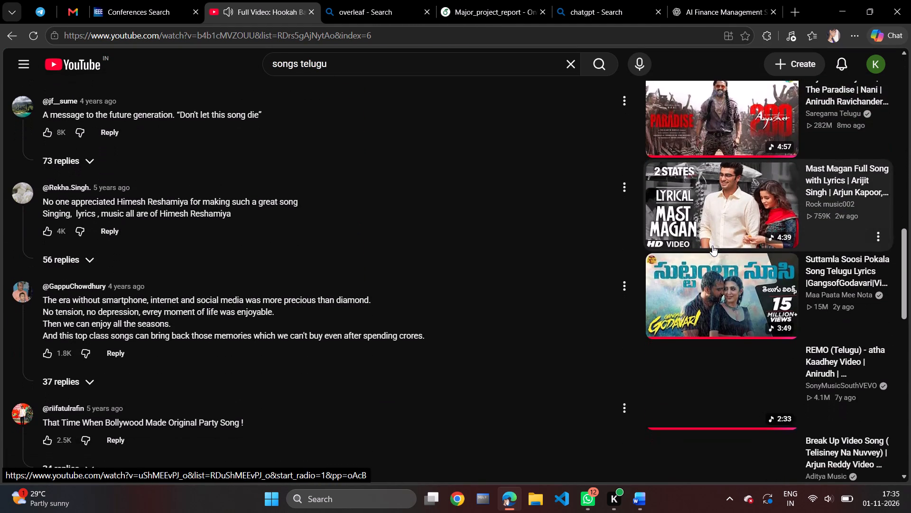
{"action": "scroll", "coordinate": [712, 246], "scroll_direction": "down", "scroll_amount": 3}
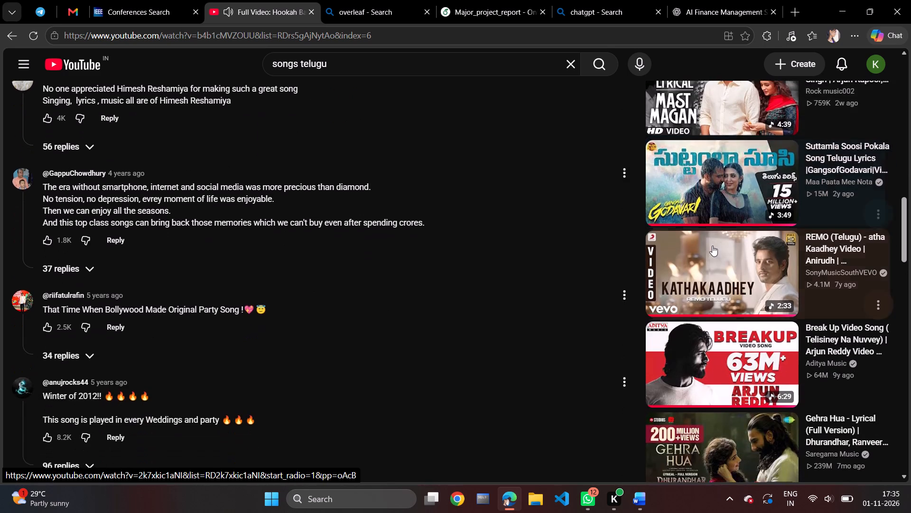
{"action": "scroll", "coordinate": [712, 246], "scroll_direction": "down", "scroll_amount": 2}
{"action": "scroll", "coordinate": [712, 246], "scroll_direction": "up", "scroll_amount": 7}
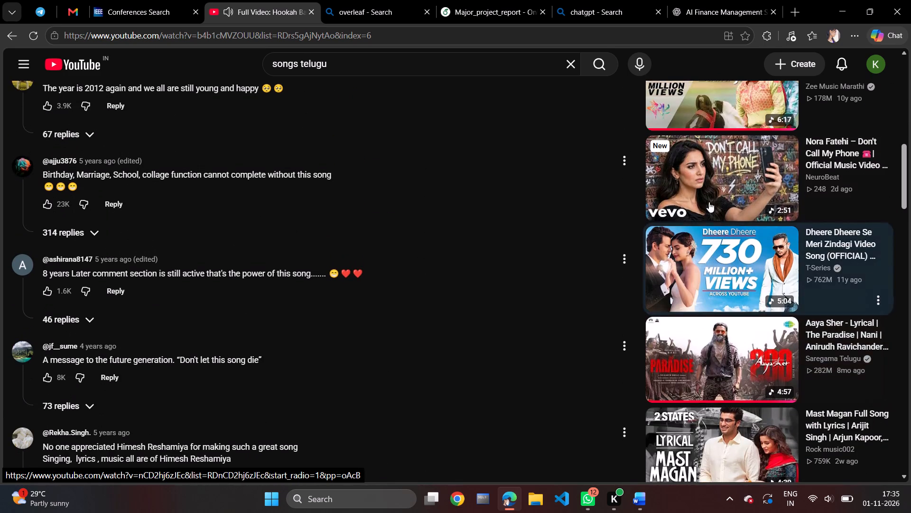
{"action": "scroll", "coordinate": [711, 181], "scroll_direction": "up", "scroll_amount": 1}
{"action": "left_click", "coordinate": [708, 158]}
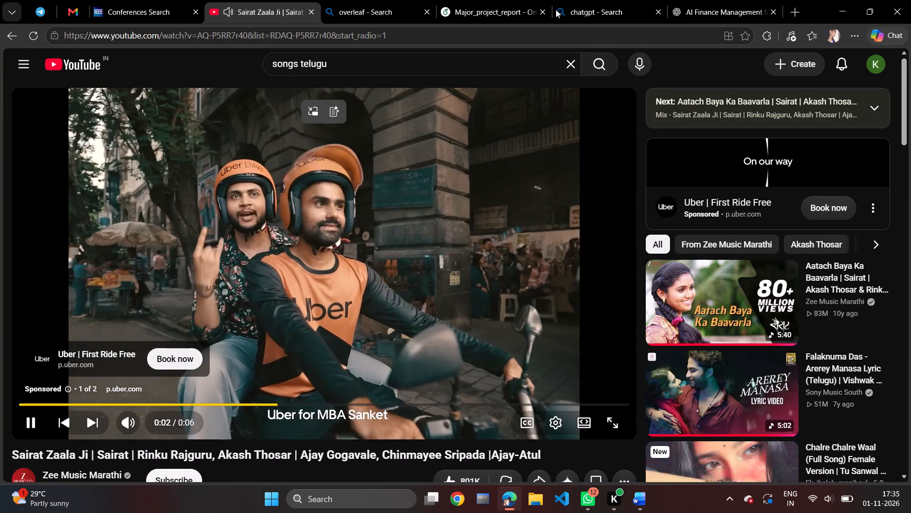
Return to the Overleaf report and examine the Chapter 2 Literature Survey pages in the compiled PDF.
{"action": "left_click", "coordinate": [495, 11]}
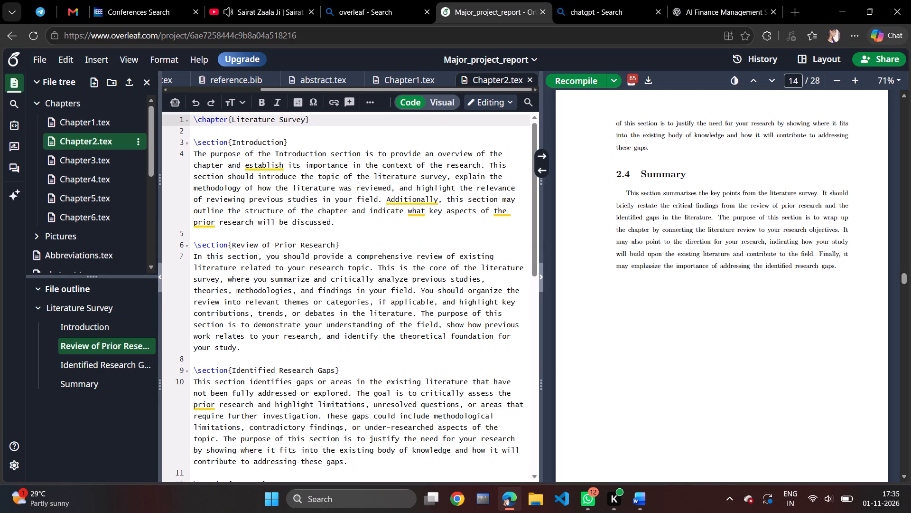
{"action": "scroll", "coordinate": [375, 234], "scroll_direction": "up", "scroll_amount": 1}
{"action": "left_click", "coordinate": [725, 224]}
{"action": "scroll", "coordinate": [725, 224], "scroll_direction": "up", "scroll_amount": 4}
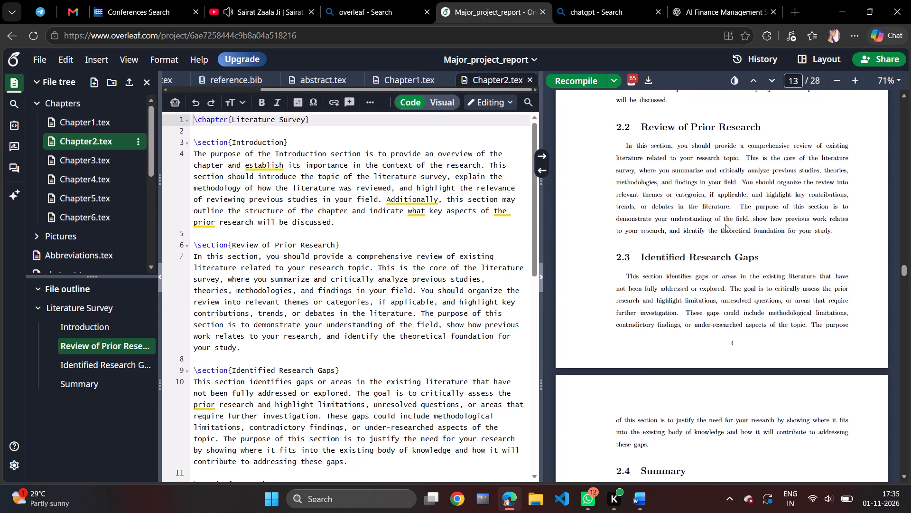
{"action": "scroll", "coordinate": [725, 224], "scroll_direction": "up", "scroll_amount": 2}
{"action": "scroll", "coordinate": [725, 224], "scroll_direction": "down", "scroll_amount": 2}
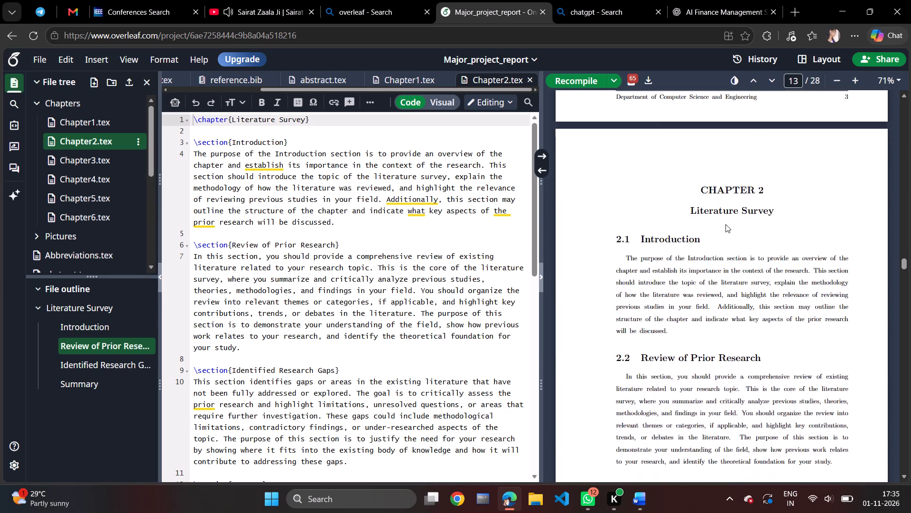
{"action": "scroll", "coordinate": [725, 224], "scroll_direction": "down", "scroll_amount": 1}
{"action": "scroll", "coordinate": [349, 269], "scroll_direction": "up", "scroll_amount": 1}
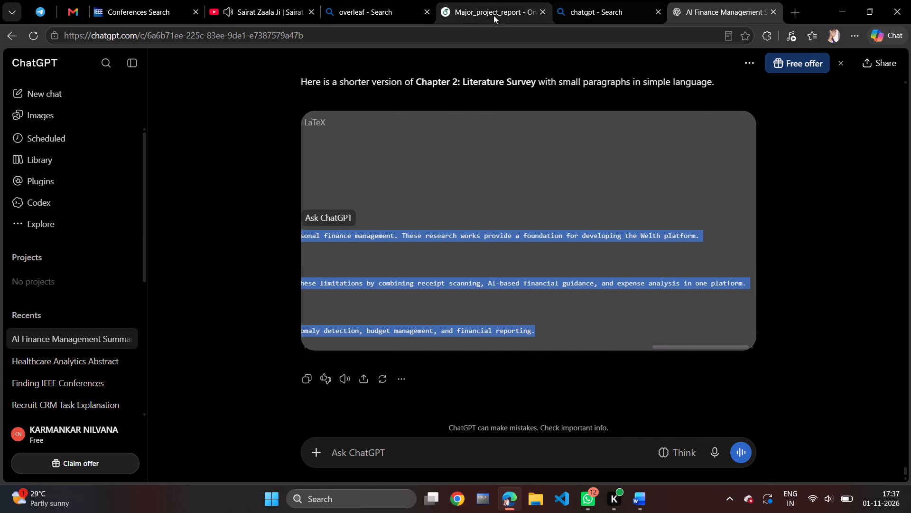
{"action": "left_click", "coordinate": [474, 14]}
{"action": "left_click", "coordinate": [369, 225]}
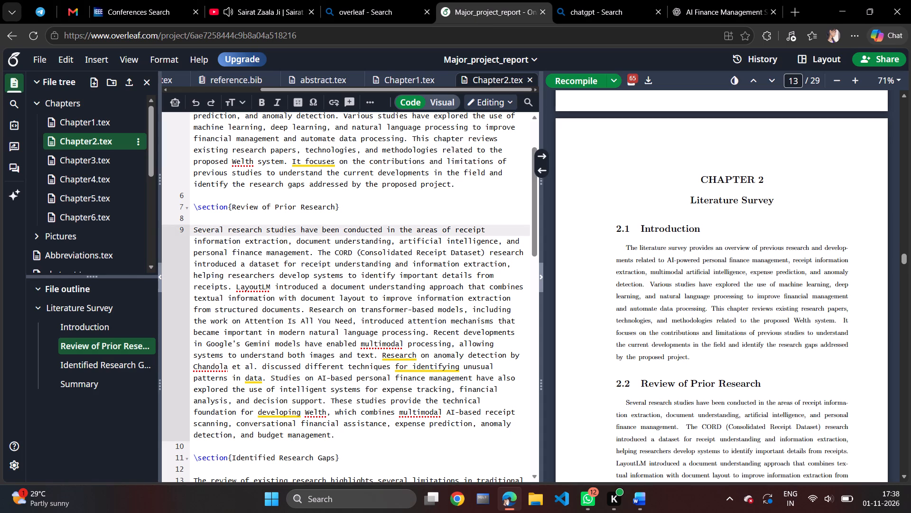
{"action": "key", "text": "ctrl+a"}
{"action": "key", "text": "ctrl+v"}
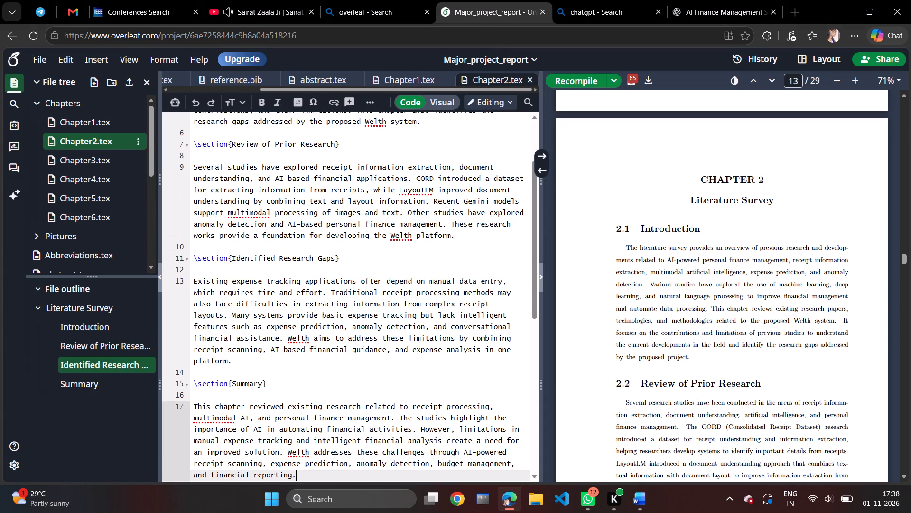
{"action": "left_click", "coordinate": [587, 83]}
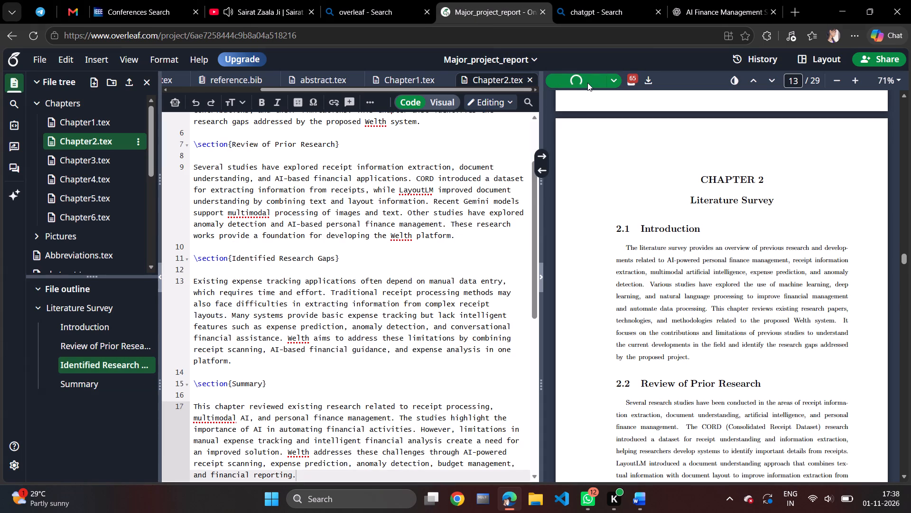
Examine the shortened Chapter 2 in the source and the compiled PDF, continuing to the Chapter 3 placeholder sections.
{"action": "scroll", "coordinate": [458, 259], "scroll_direction": "up", "scroll_amount": 1}
{"action": "scroll", "coordinate": [458, 259], "scroll_direction": "down", "scroll_amount": 3}
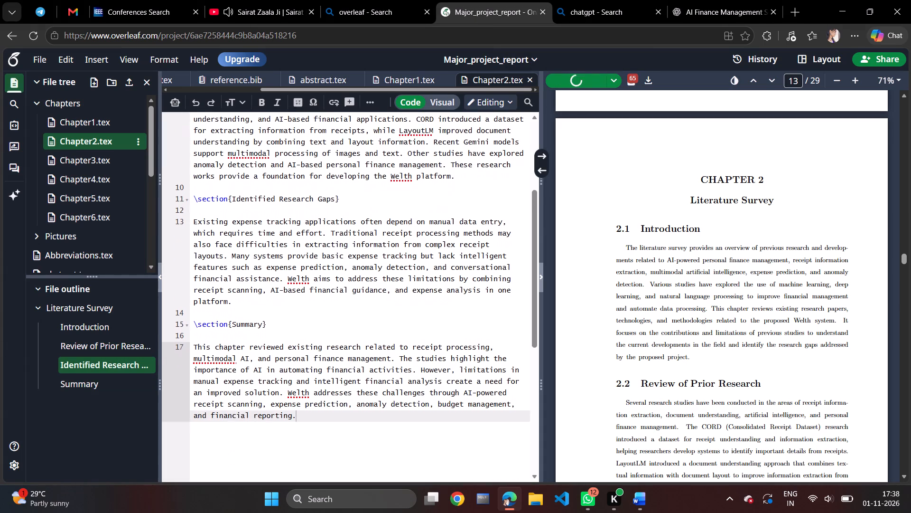
{"action": "scroll", "coordinate": [458, 259], "scroll_direction": "down", "scroll_amount": 2}
{"action": "scroll", "coordinate": [458, 259], "scroll_direction": "up", "scroll_amount": 5}
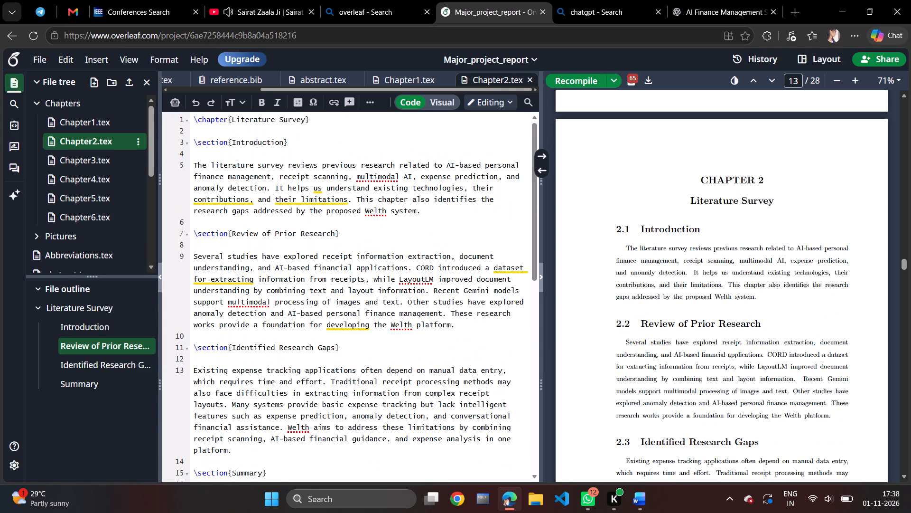
{"action": "scroll", "coordinate": [721, 291], "scroll_direction": "down", "scroll_amount": 4}
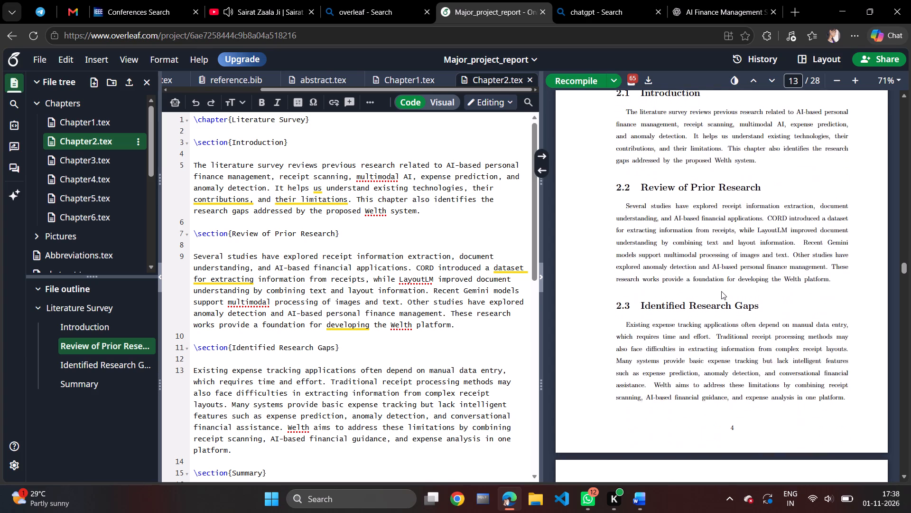
{"action": "scroll", "coordinate": [721, 291], "scroll_direction": "down", "scroll_amount": 5}
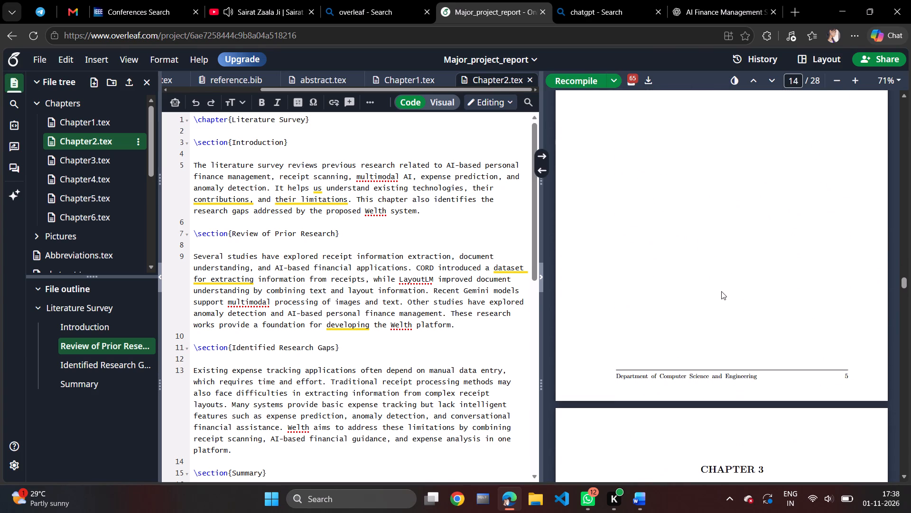
{"action": "scroll", "coordinate": [721, 291], "scroll_direction": "down", "scroll_amount": 7}
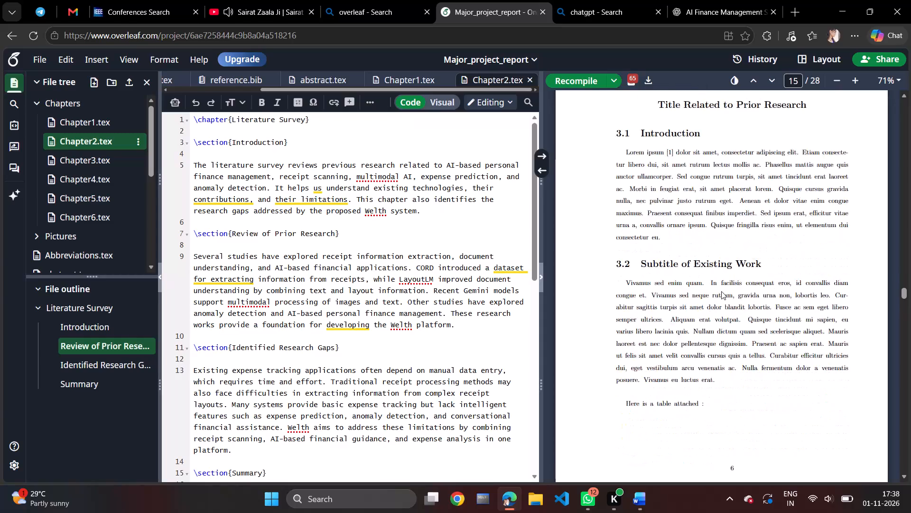
Examine the Chapter 3 placeholder pages in the compiled PDF, from the sample table and equation through the figure and summary to Chapter 4.
{"action": "scroll", "coordinate": [721, 291], "scroll_direction": "down", "scroll_amount": 1}
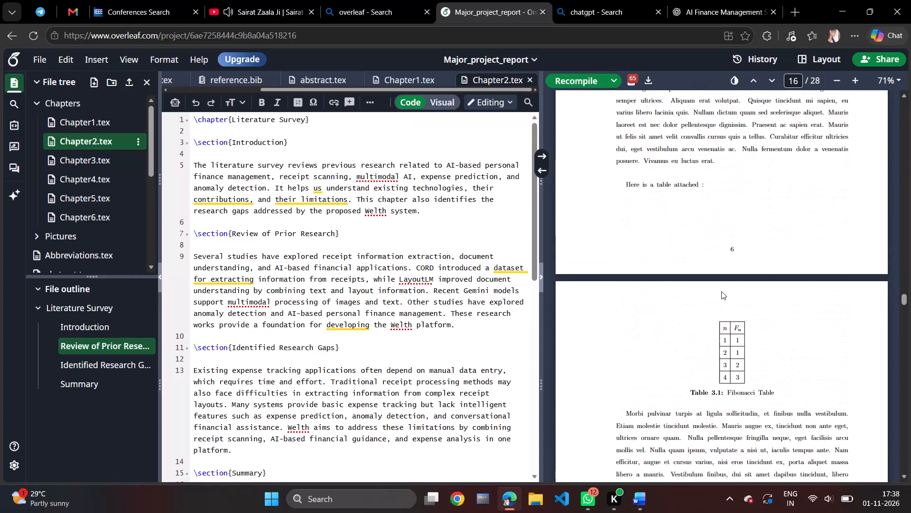
{"action": "scroll", "coordinate": [721, 291], "scroll_direction": "down", "scroll_amount": 1}
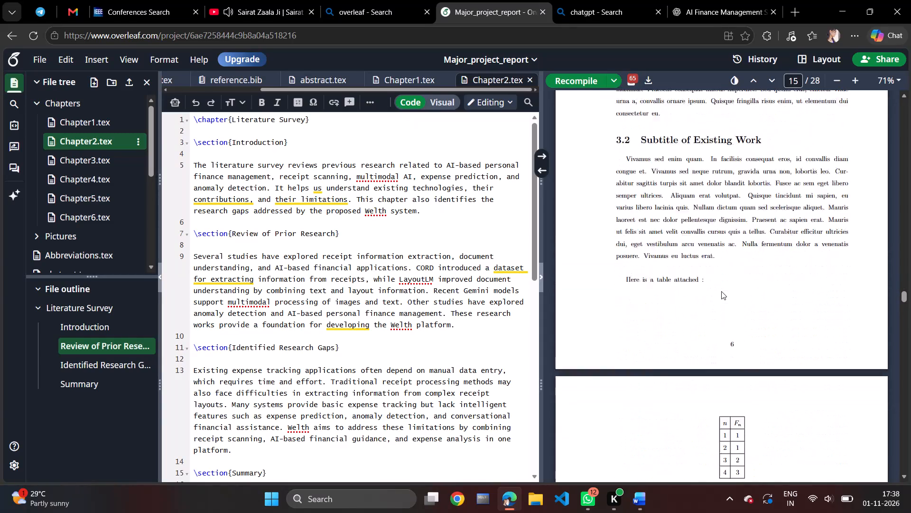
{"action": "scroll", "coordinate": [721, 291], "scroll_direction": "down", "scroll_amount": 5}
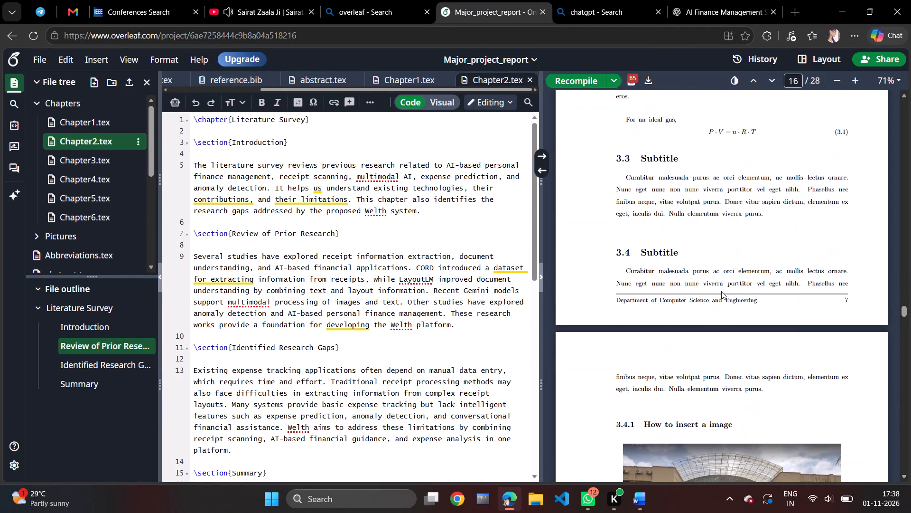
{"action": "scroll", "coordinate": [721, 291], "scroll_direction": "down", "scroll_amount": 2}
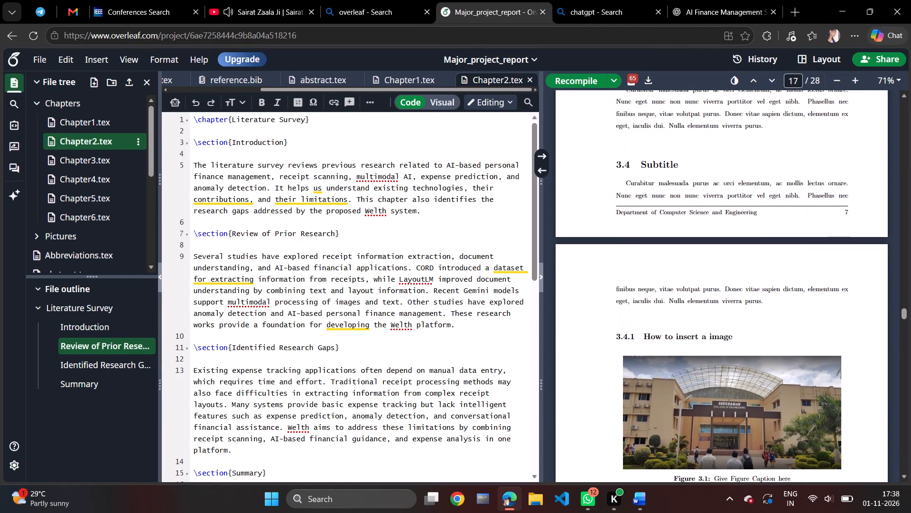
{"action": "scroll", "coordinate": [721, 291], "scroll_direction": "down", "scroll_amount": 4}
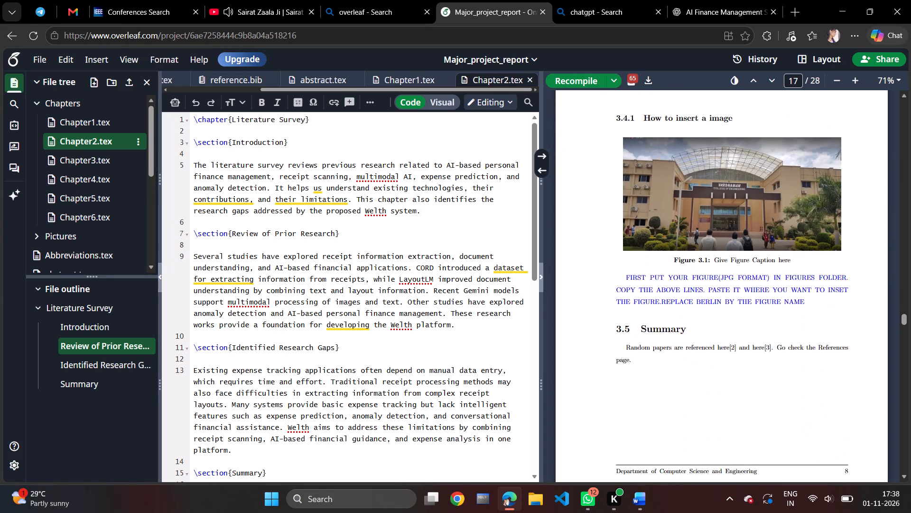
{"action": "scroll", "coordinate": [721, 291], "scroll_direction": "down", "scroll_amount": 6}
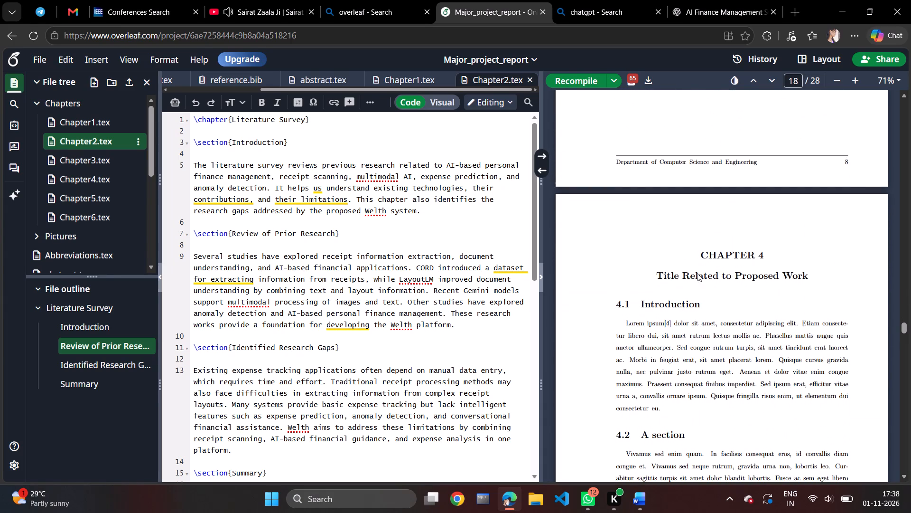
Open Chapter3.tex from the project's Chapters folder for editing.
{"action": "left_click", "coordinate": [82, 156]}
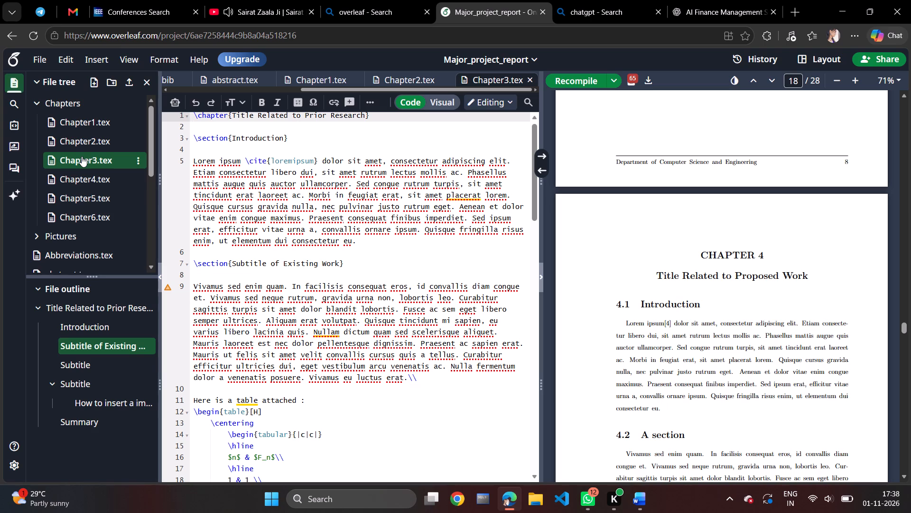
{"action": "left_click", "coordinate": [82, 156]}
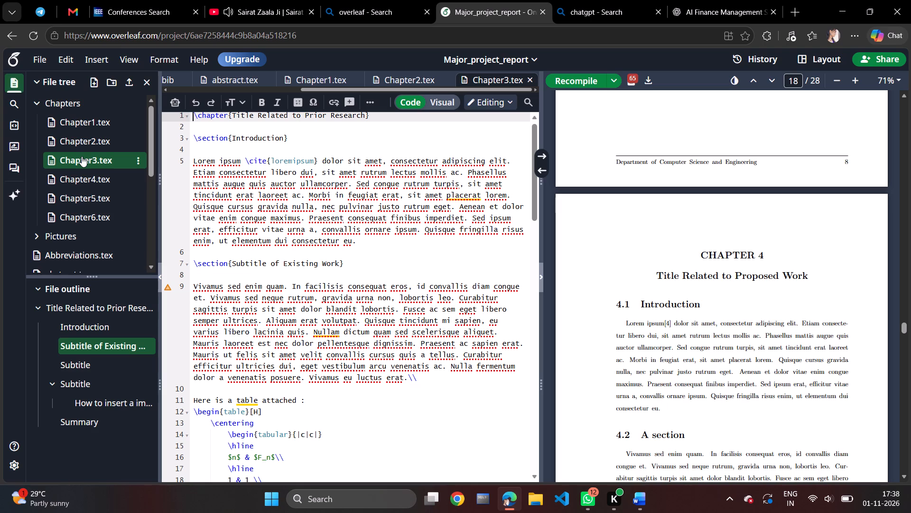
{"action": "left_click", "coordinate": [82, 156]}
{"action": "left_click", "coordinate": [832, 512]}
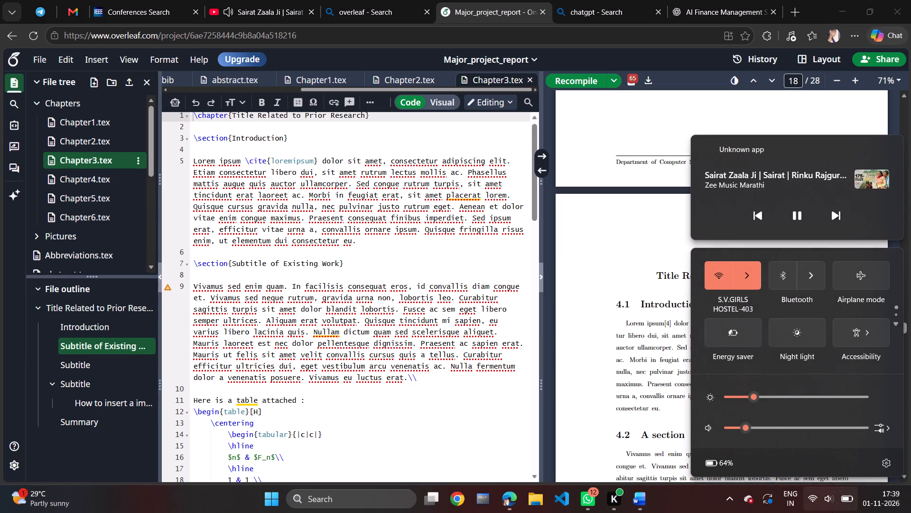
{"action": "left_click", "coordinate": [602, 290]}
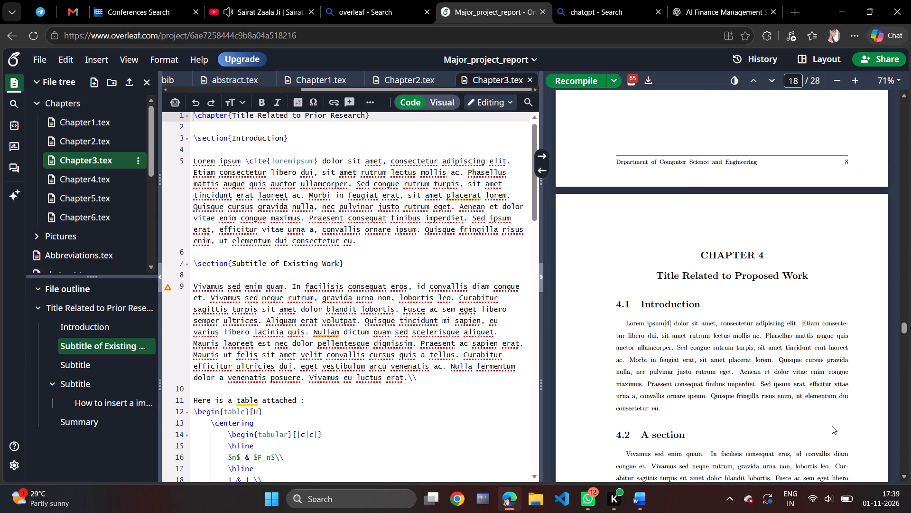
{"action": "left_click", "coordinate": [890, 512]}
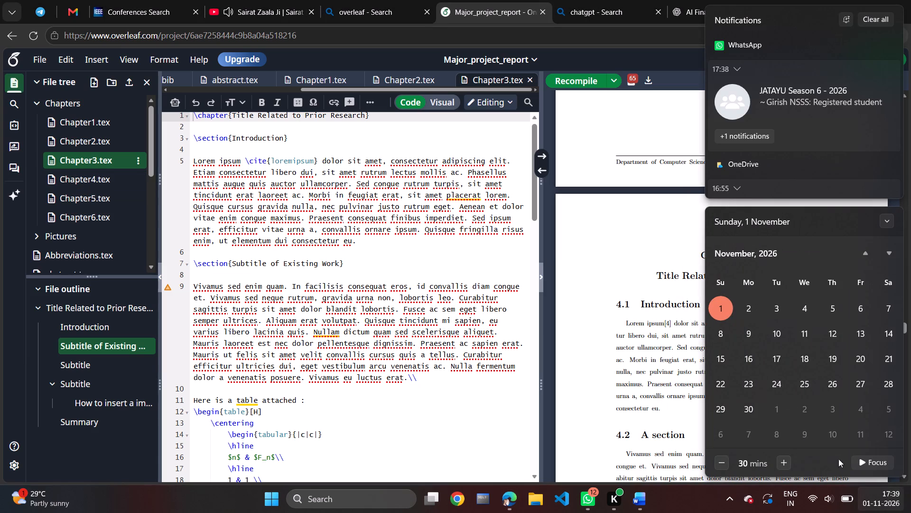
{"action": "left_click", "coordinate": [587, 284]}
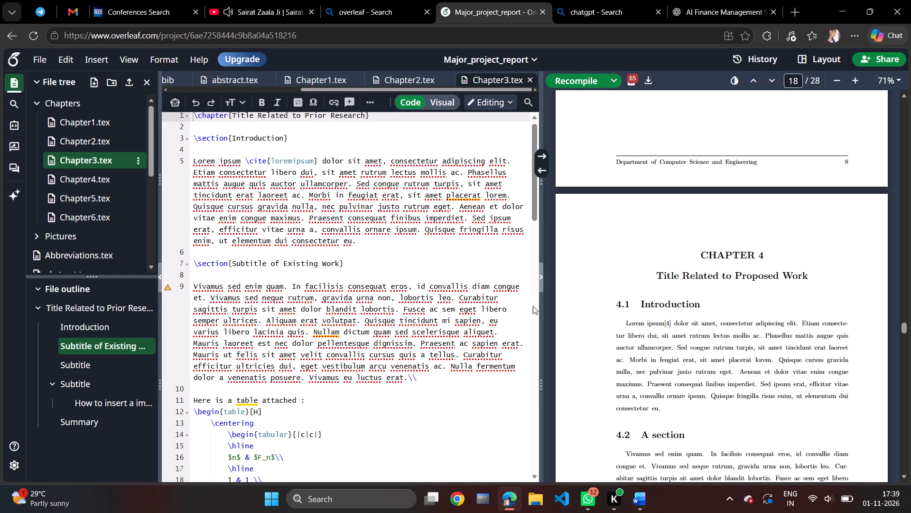
{"action": "left_click", "coordinate": [463, 285]}
{"action": "left_click", "coordinate": [416, 291]}
{"action": "scroll", "coordinate": [760, 300], "scroll_direction": "down", "scroll_amount": 1}
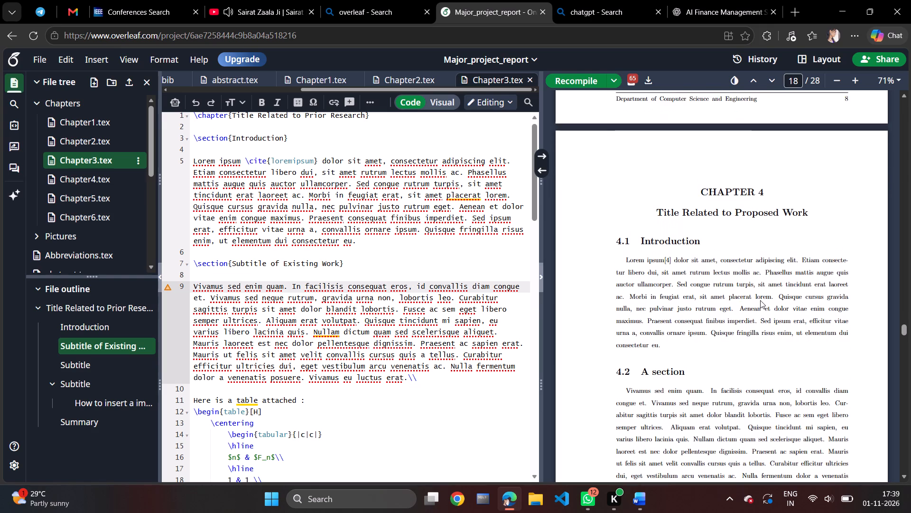
{"action": "scroll", "coordinate": [760, 300], "scroll_direction": "down", "scroll_amount": 1}
{"action": "scroll", "coordinate": [365, 274], "scroll_direction": "up", "scroll_amount": 2}
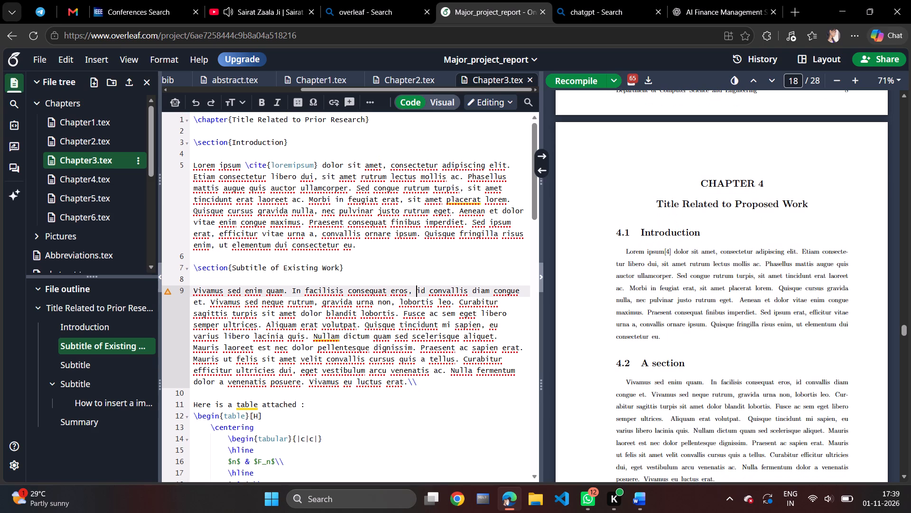
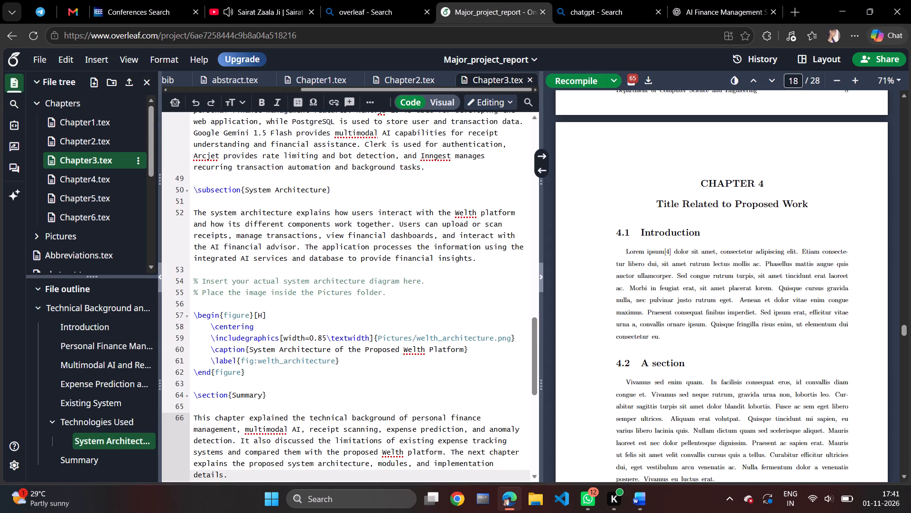
Recompile the report with the new Chapter 3 content and dismiss the compile timeout notice.
{"action": "scroll", "coordinate": [354, 253], "scroll_direction": "up", "scroll_amount": 3}
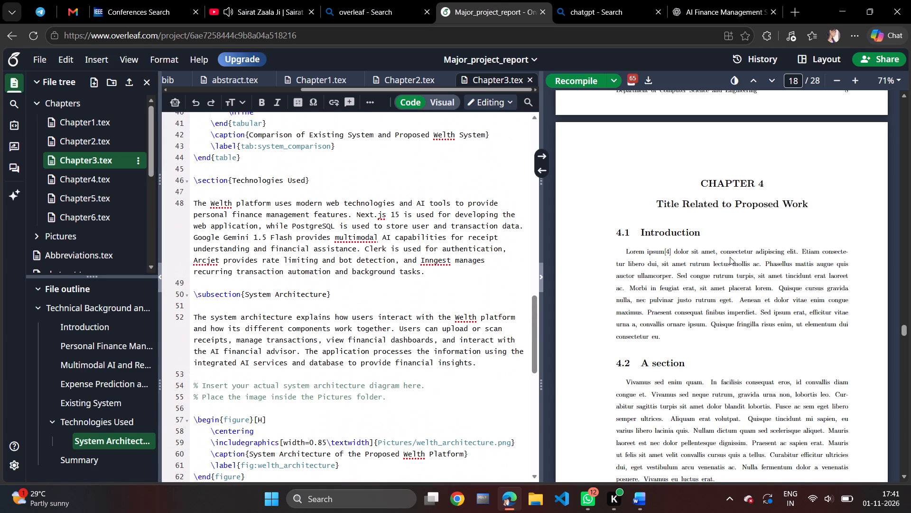
{"action": "scroll", "coordinate": [731, 186], "scroll_direction": "up", "scroll_amount": 8}
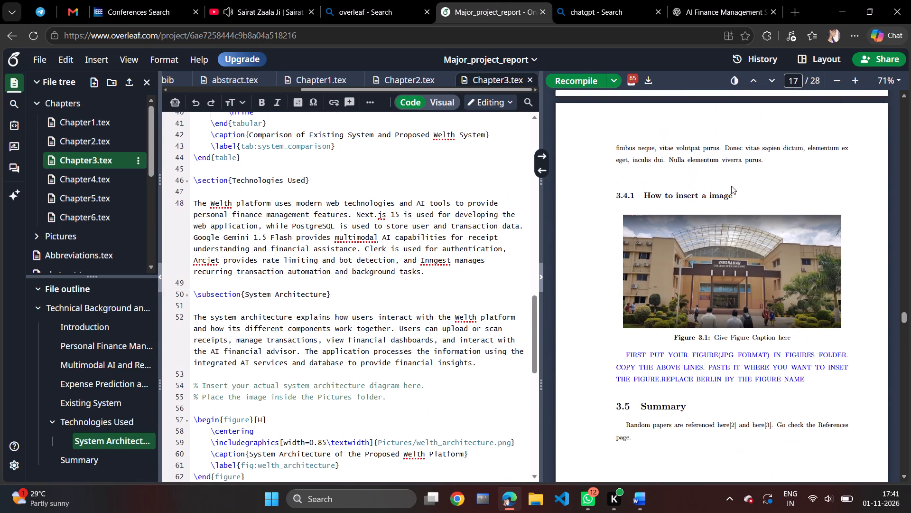
{"action": "left_click", "coordinate": [591, 78]}
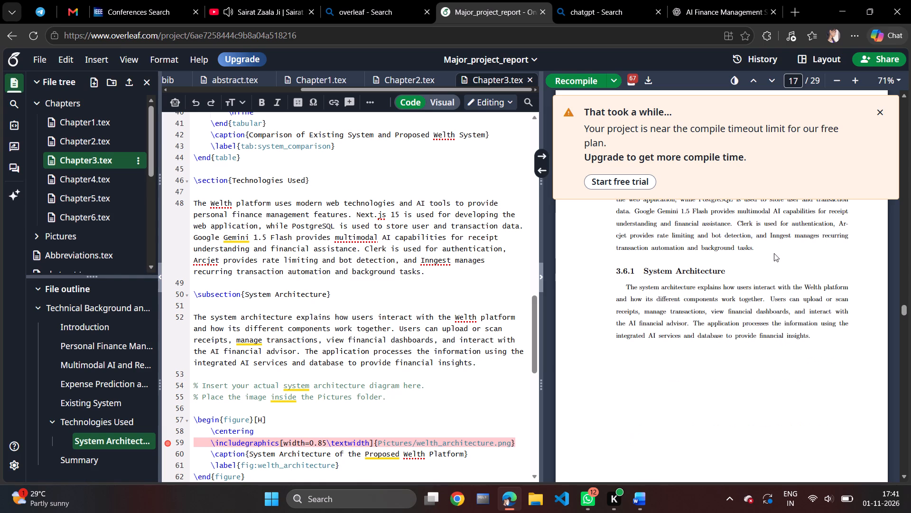
{"action": "left_click", "coordinate": [874, 117]}
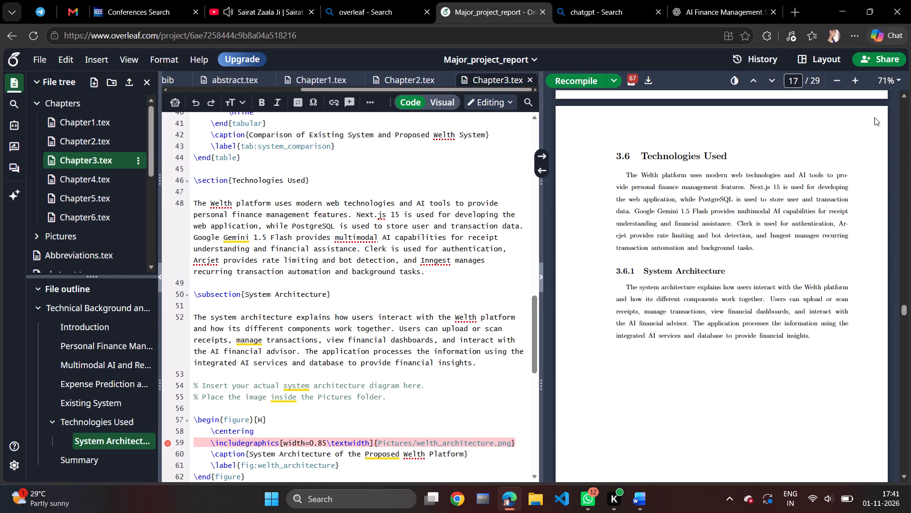
Examine the compiled Chapter 3 pages, from the Introduction through the comparison table and architecture figure to the Summary and start of Chapter 4.
{"action": "scroll", "coordinate": [772, 226], "scroll_direction": "down", "scroll_amount": 1}
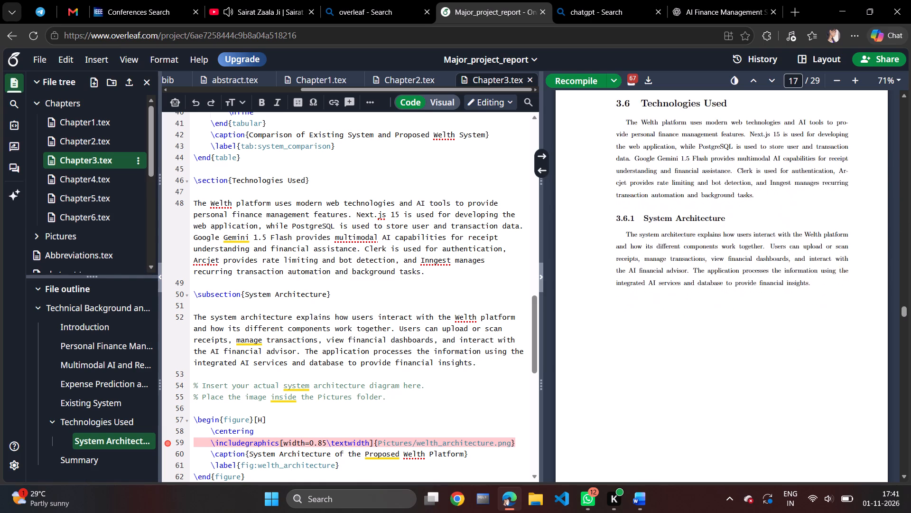
{"action": "scroll", "coordinate": [772, 226], "scroll_direction": "up", "scroll_amount": 4}
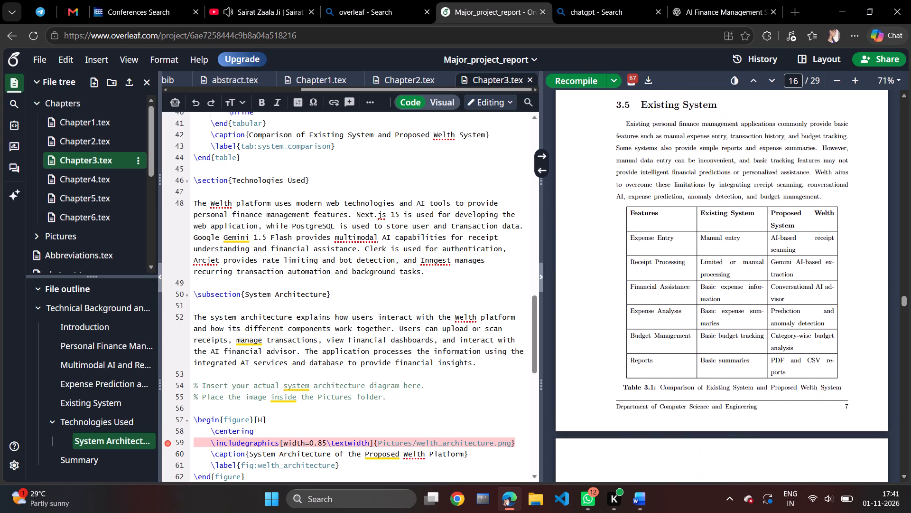
{"action": "scroll", "coordinate": [772, 226], "scroll_direction": "up", "scroll_amount": 1}
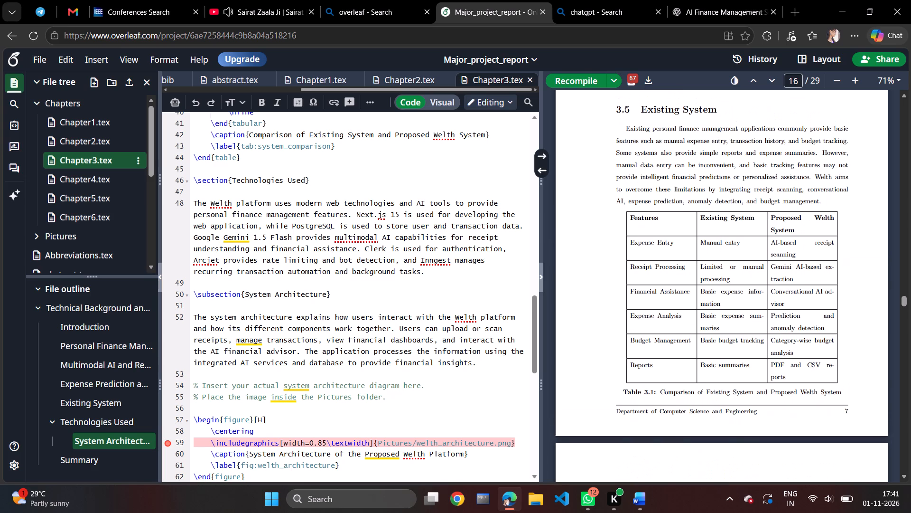
{"action": "scroll", "coordinate": [772, 226], "scroll_direction": "up", "scroll_amount": 4}
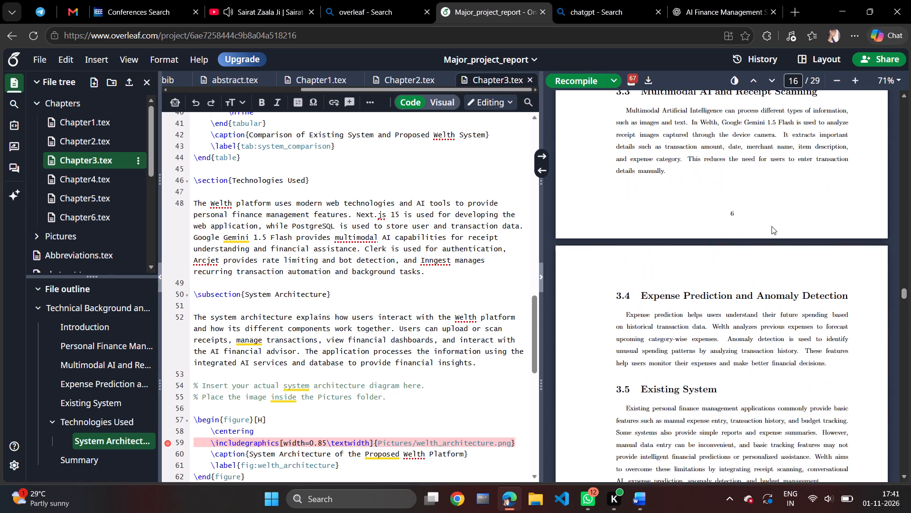
{"action": "scroll", "coordinate": [772, 226], "scroll_direction": "up", "scroll_amount": 3}
{"action": "scroll", "coordinate": [772, 226], "scroll_direction": "down", "scroll_amount": 1}
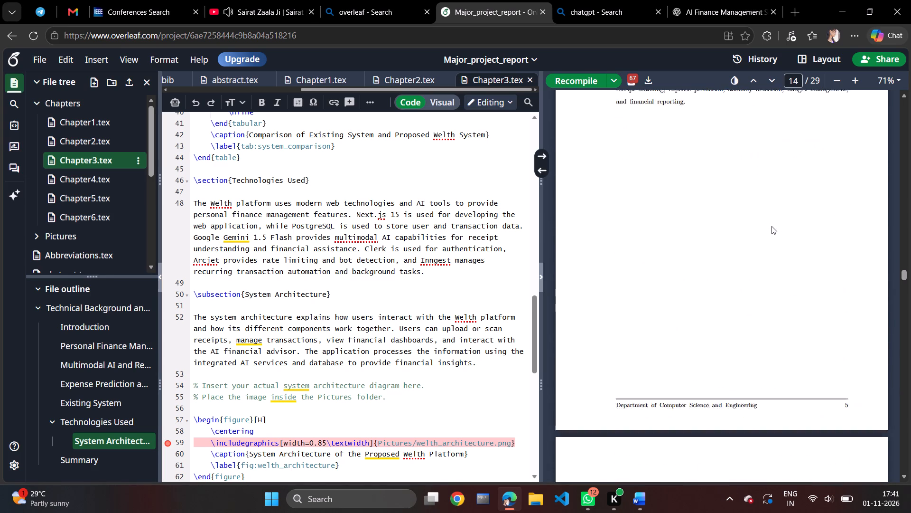
{"action": "scroll", "coordinate": [772, 226], "scroll_direction": "down", "scroll_amount": 1}
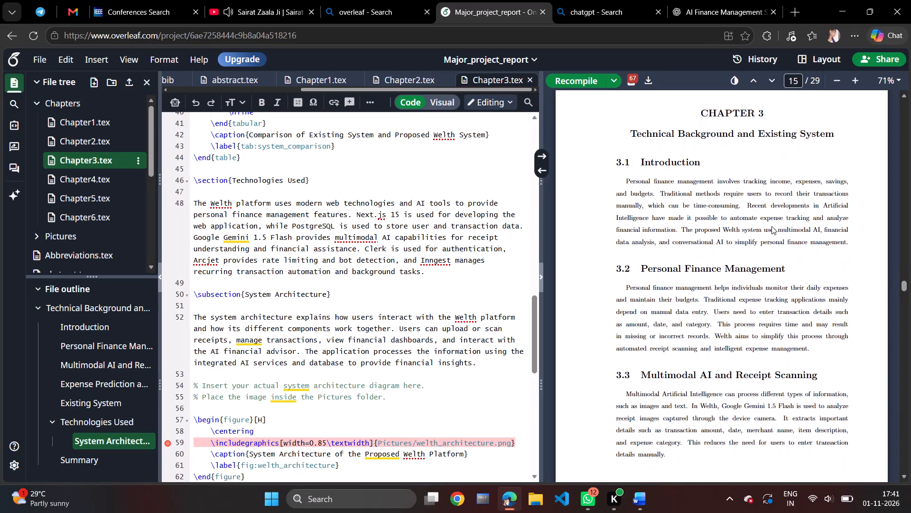
{"action": "scroll", "coordinate": [772, 226], "scroll_direction": "down", "scroll_amount": 2}
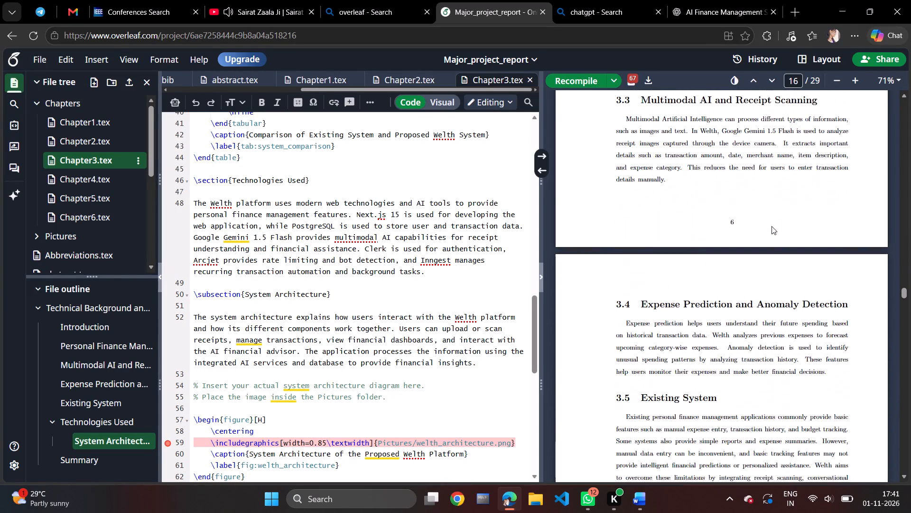
{"action": "scroll", "coordinate": [772, 226], "scroll_direction": "down", "scroll_amount": 7}
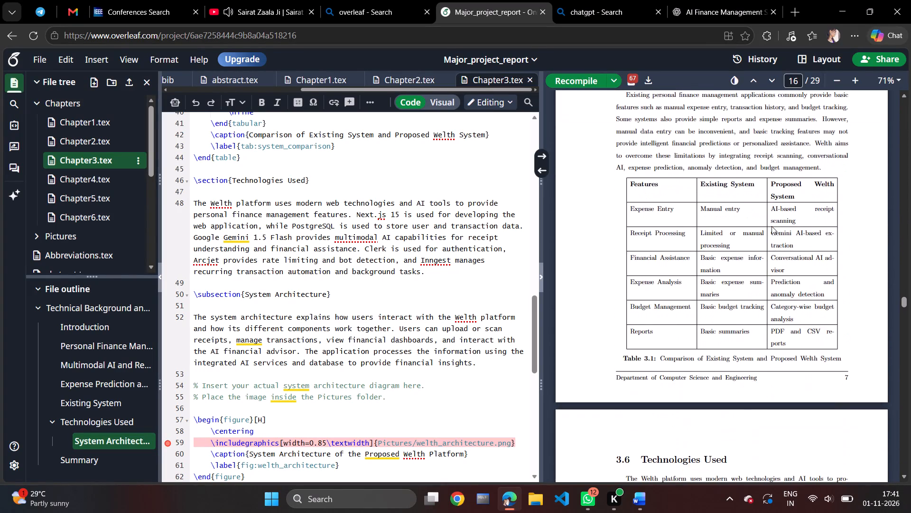
{"action": "scroll", "coordinate": [772, 226], "scroll_direction": "down", "scroll_amount": 6}
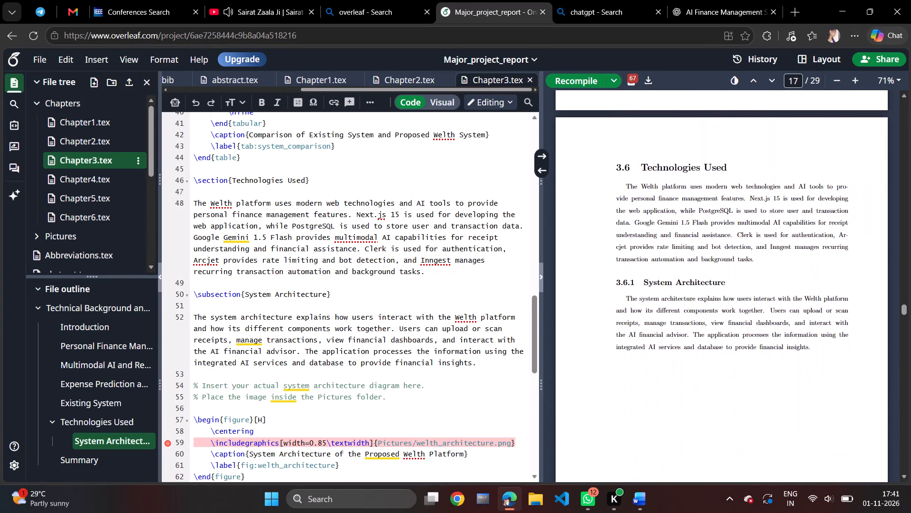
{"action": "scroll", "coordinate": [772, 226], "scroll_direction": "down", "scroll_amount": 5}
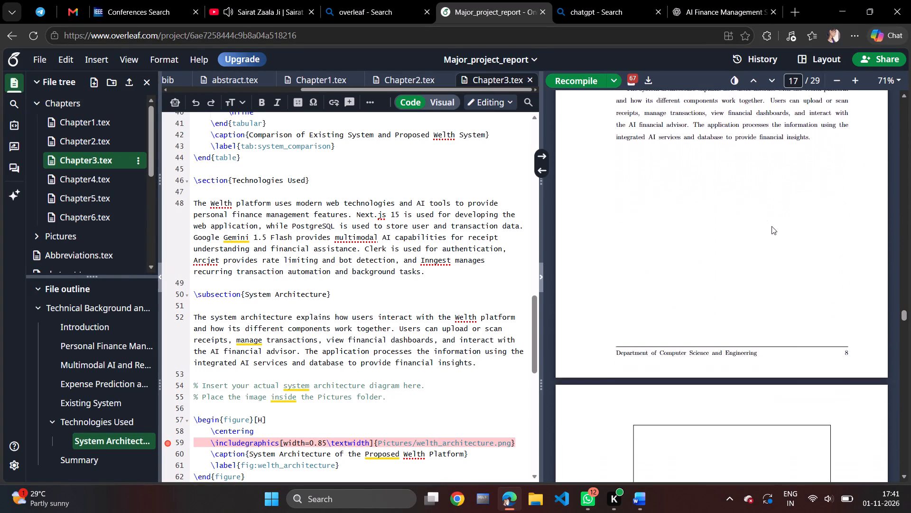
{"action": "scroll", "coordinate": [772, 226], "scroll_direction": "down", "scroll_amount": 5}
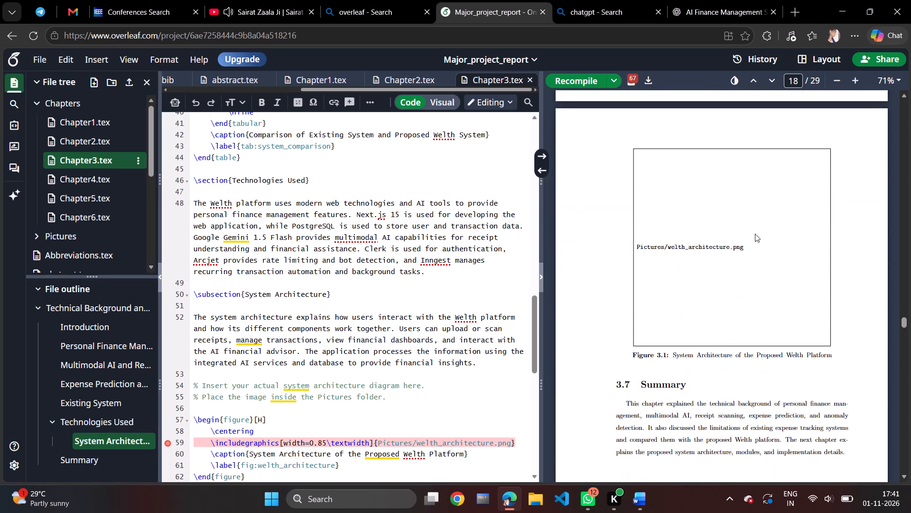
{"action": "left_click", "coordinate": [727, 247]}
{"action": "left_click", "coordinate": [727, 247]}
{"action": "scroll", "coordinate": [727, 247], "scroll_direction": "down", "scroll_amount": 6}
{"action": "scroll", "coordinate": [727, 247], "scroll_direction": "up", "scroll_amount": 1}
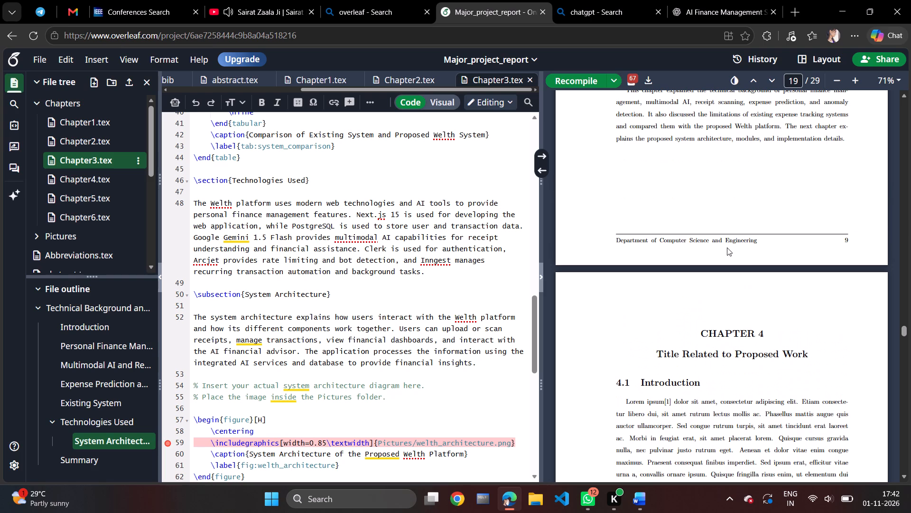
{"action": "left_click", "coordinate": [722, 268]}
{"action": "triple_click", "coordinate": [678, 218]}
{"action": "left_click", "coordinate": [678, 218]}
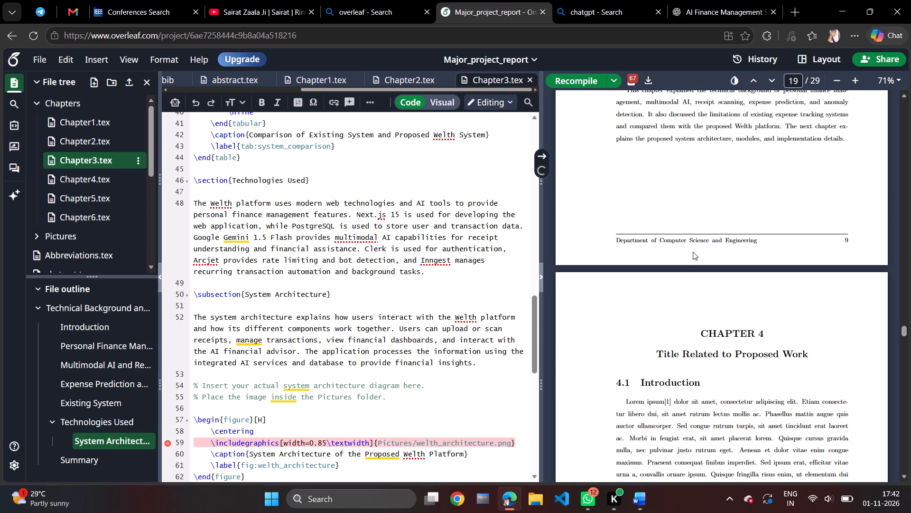
Return to the System Architecture figure in the compiled PDF and reopen Chapter3.tex at the code block for that figure.
{"action": "scroll", "coordinate": [707, 272], "scroll_direction": "up", "scroll_amount": 2}
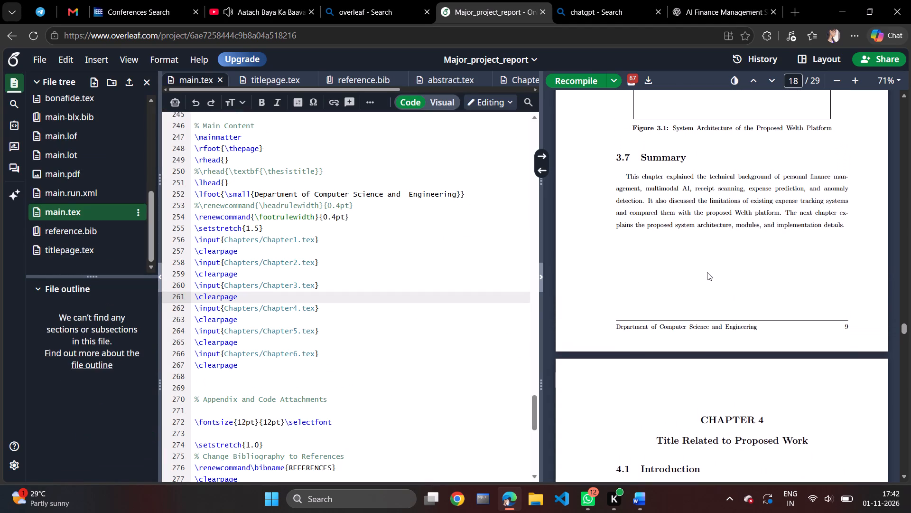
{"action": "scroll", "coordinate": [707, 272], "scroll_direction": "up", "scroll_amount": 4}
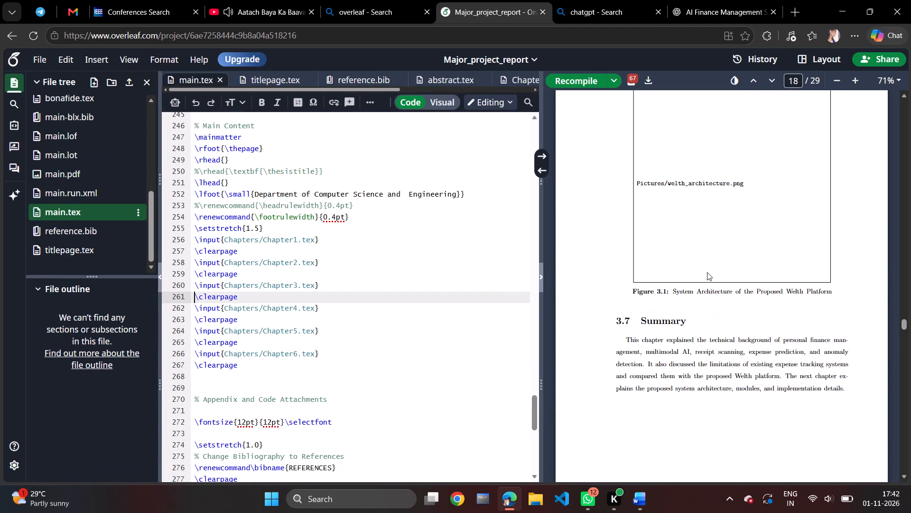
{"action": "scroll", "coordinate": [707, 272], "scroll_direction": "up", "scroll_amount": 1}
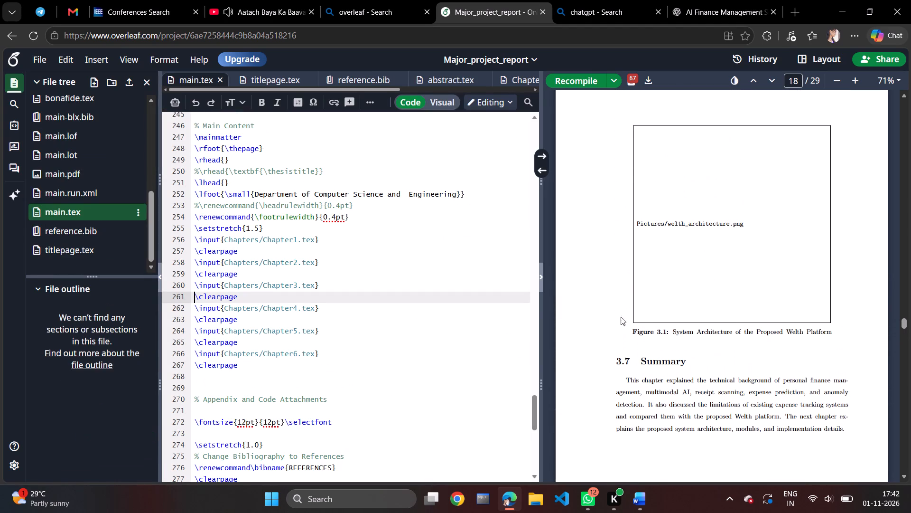
{"action": "scroll", "coordinate": [43, 158], "scroll_direction": "up", "scroll_amount": 5}
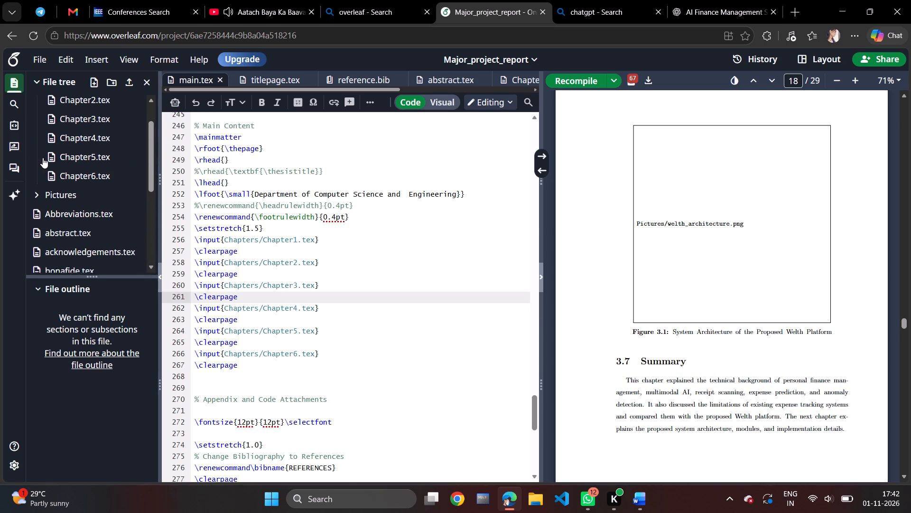
{"action": "scroll", "coordinate": [43, 158], "scroll_direction": "up", "scroll_amount": 1}
{"action": "left_click", "coordinate": [92, 159]}
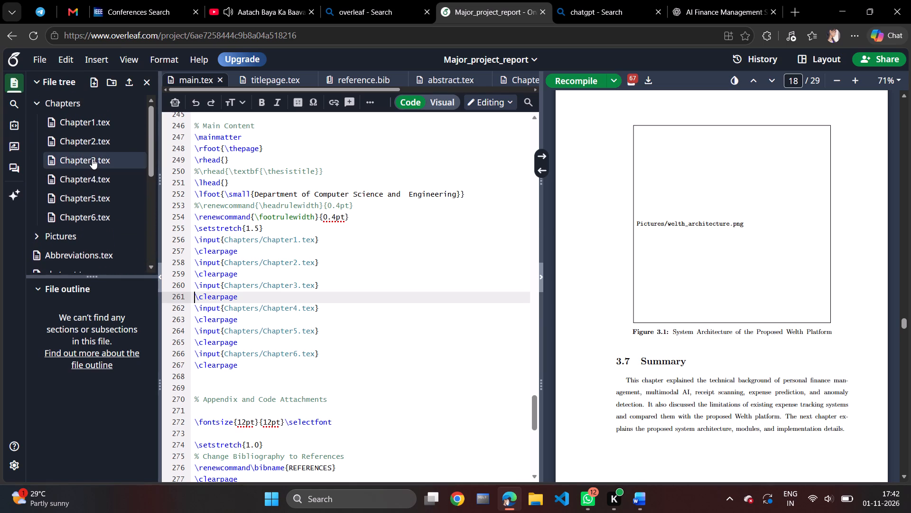
{"action": "scroll", "coordinate": [235, 295], "scroll_direction": "down", "scroll_amount": 4}
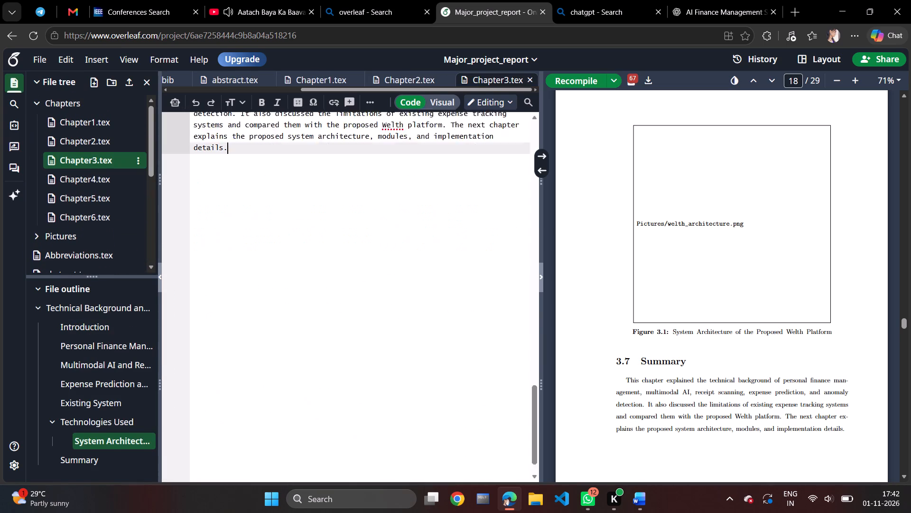
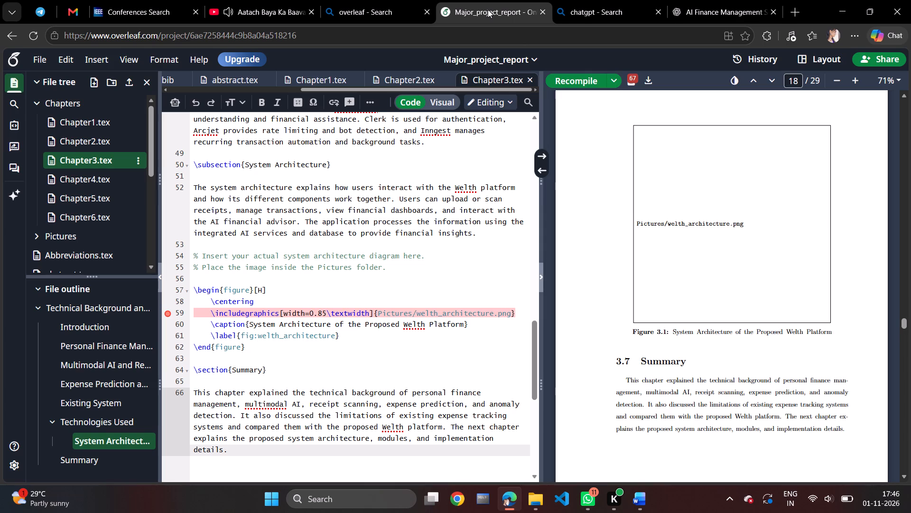
{"action": "left_click", "coordinate": [315, 320]}
{"action": "left_click", "coordinate": [373, 374]}
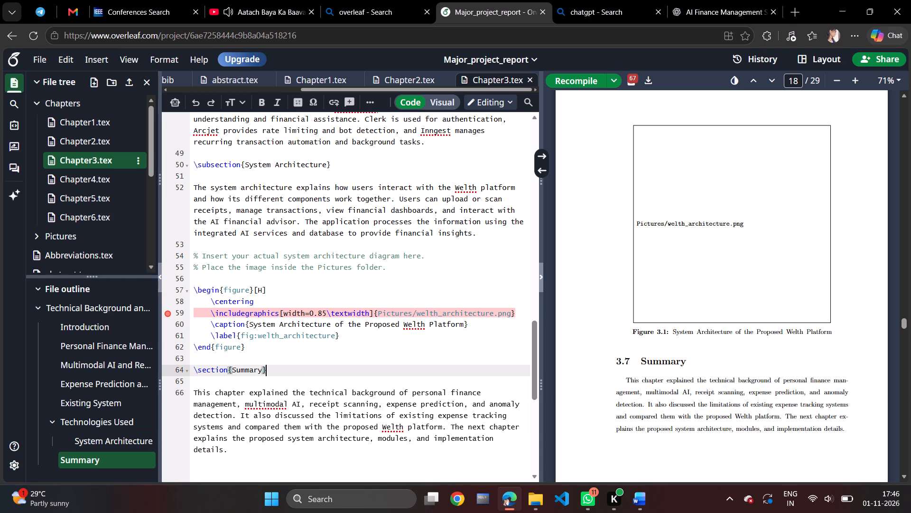
{"action": "scroll", "coordinate": [121, 170], "scroll_direction": "up", "scroll_amount": 3}
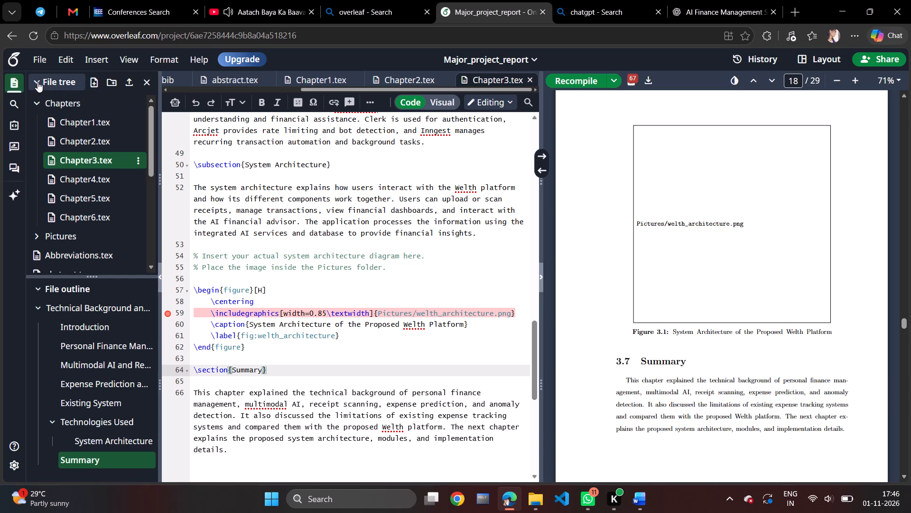
{"action": "left_click", "coordinate": [37, 60]}
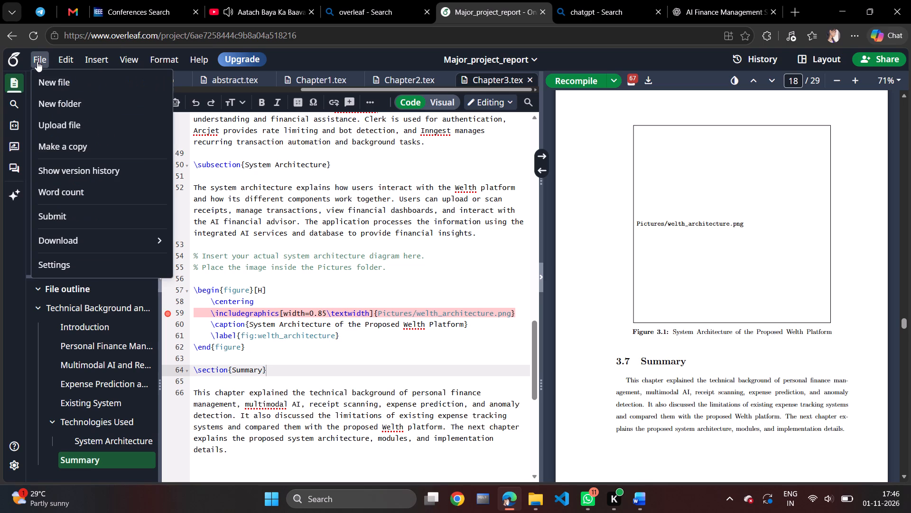
{"action": "left_click", "coordinate": [61, 121]}
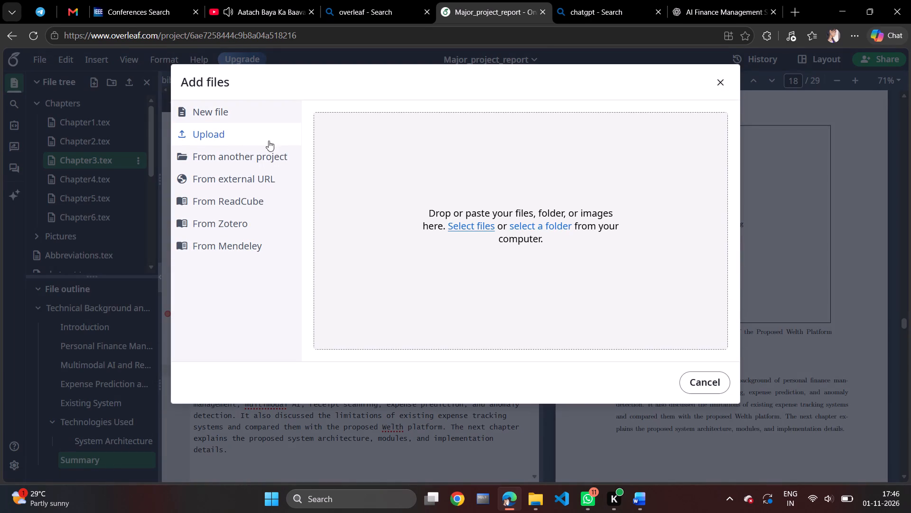
{"action": "left_click", "coordinate": [462, 224]}
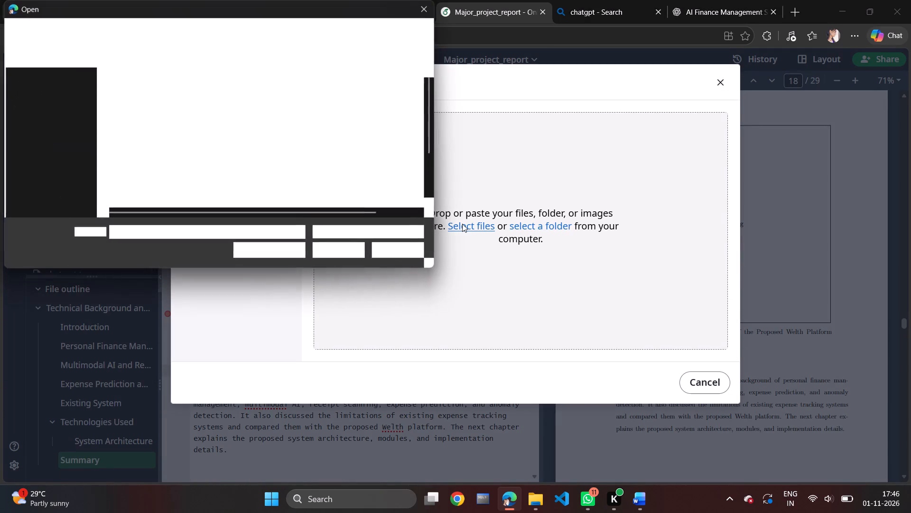
{"action": "scroll", "coordinate": [227, 166], "scroll_direction": "down", "scroll_amount": 5}
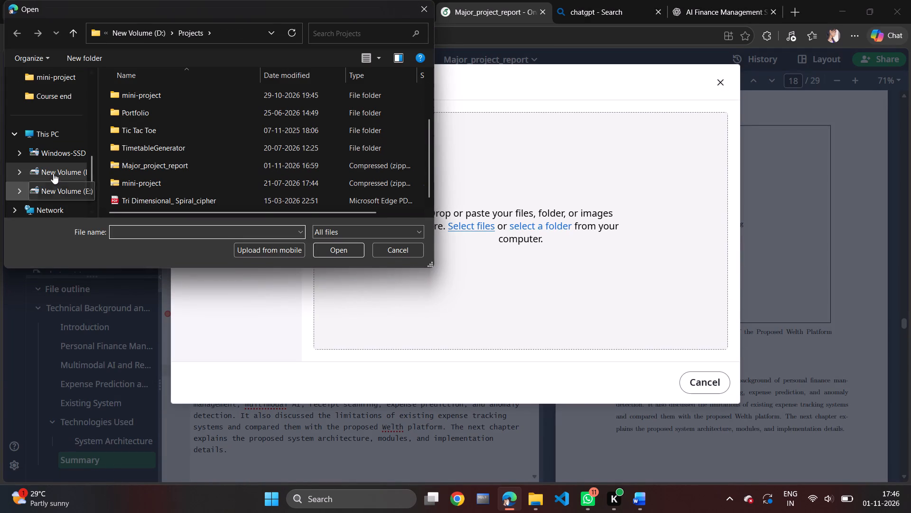
{"action": "left_click", "coordinate": [53, 169]}
{"action": "scroll", "coordinate": [357, 114], "scroll_direction": "down", "scroll_amount": 20}
{"action": "scroll", "coordinate": [357, 114], "scroll_direction": "down", "scroll_amount": 13}
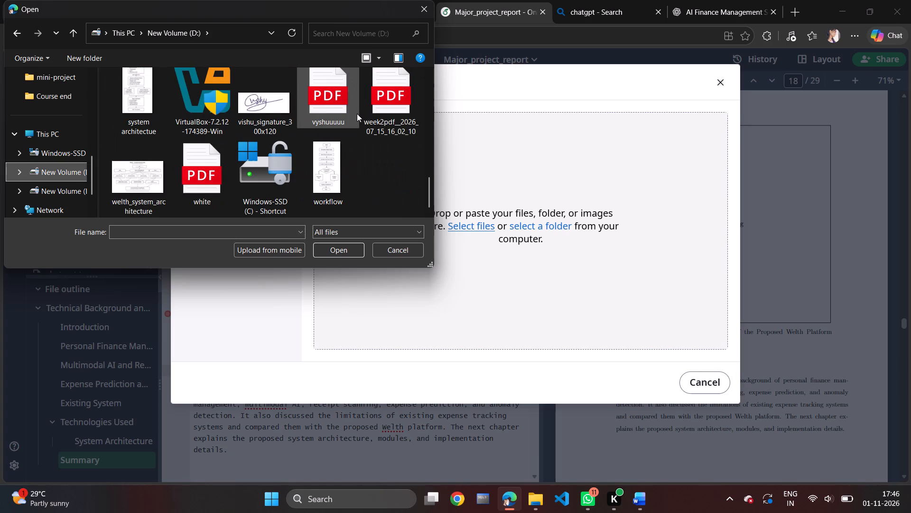
{"action": "scroll", "coordinate": [357, 114], "scroll_direction": "down", "scroll_amount": 4}
{"action": "left_click", "coordinate": [134, 193]}
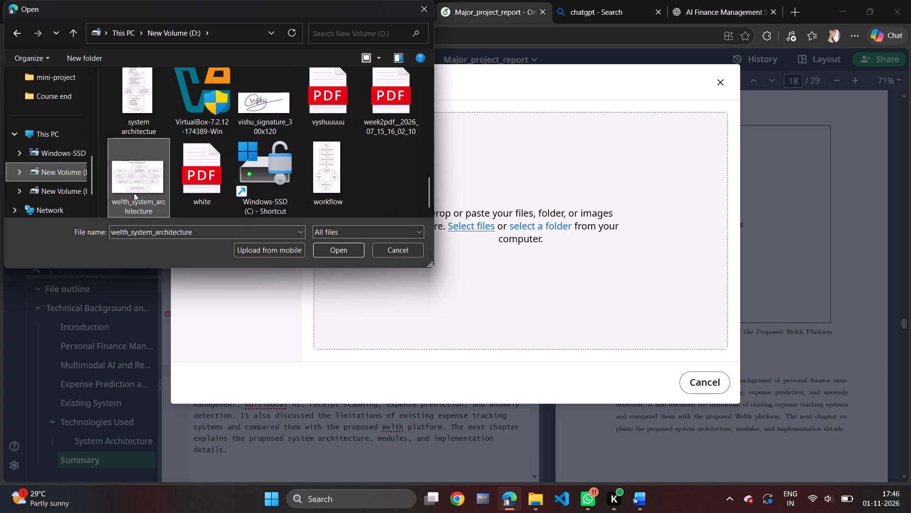
{"action": "left_click", "coordinate": [351, 249]}
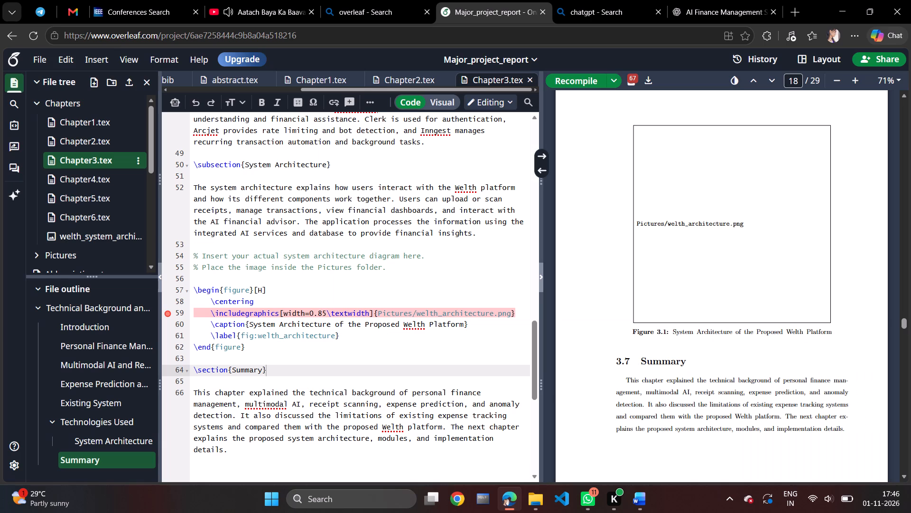
Rename the uploaded architecture image in the Chapters folder as system_architecture.png.
{"action": "left_click", "coordinate": [119, 234]}
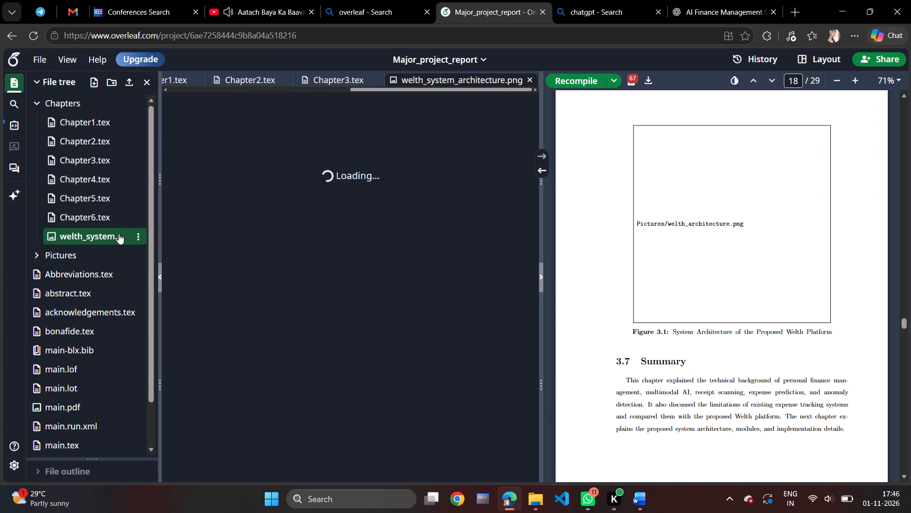
{"action": "left_click", "coordinate": [134, 238]}
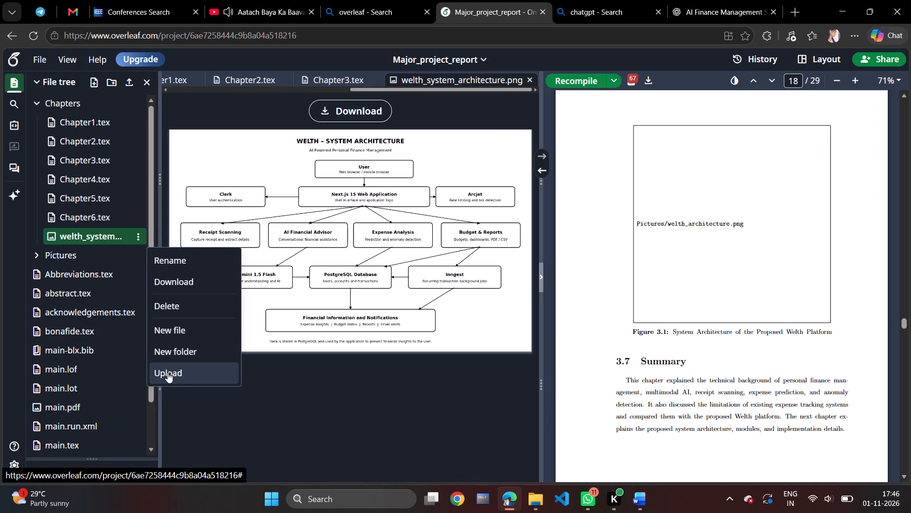
{"action": "left_click", "coordinate": [387, 221]}
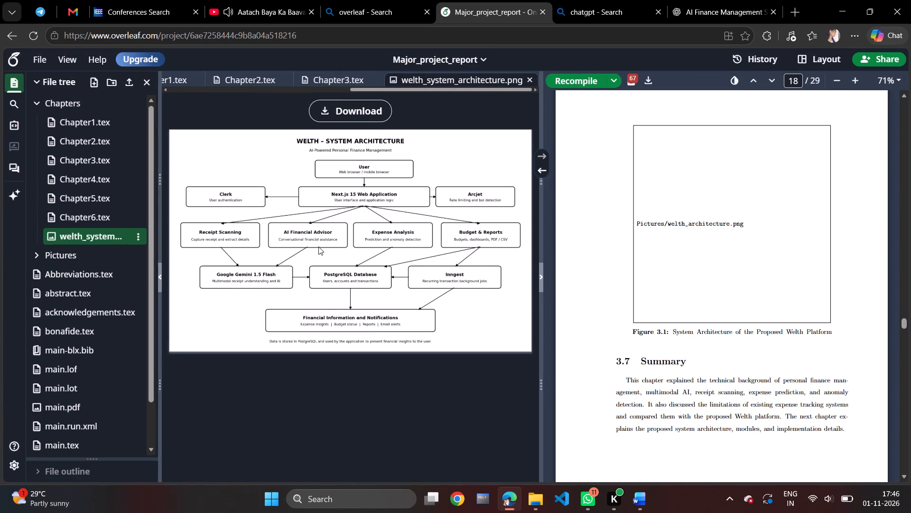
{"action": "scroll", "coordinate": [118, 235], "scroll_direction": "left", "scroll_amount": 1}
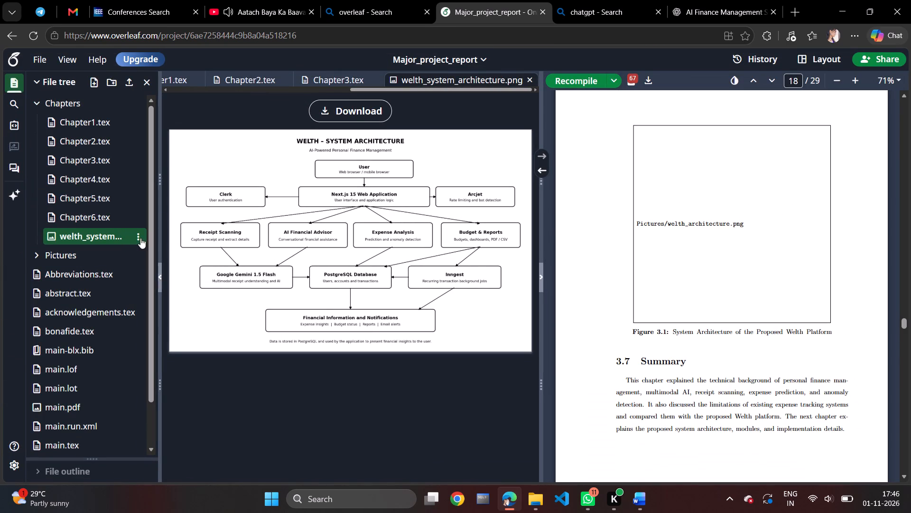
{"action": "left_click", "coordinate": [133, 237]}
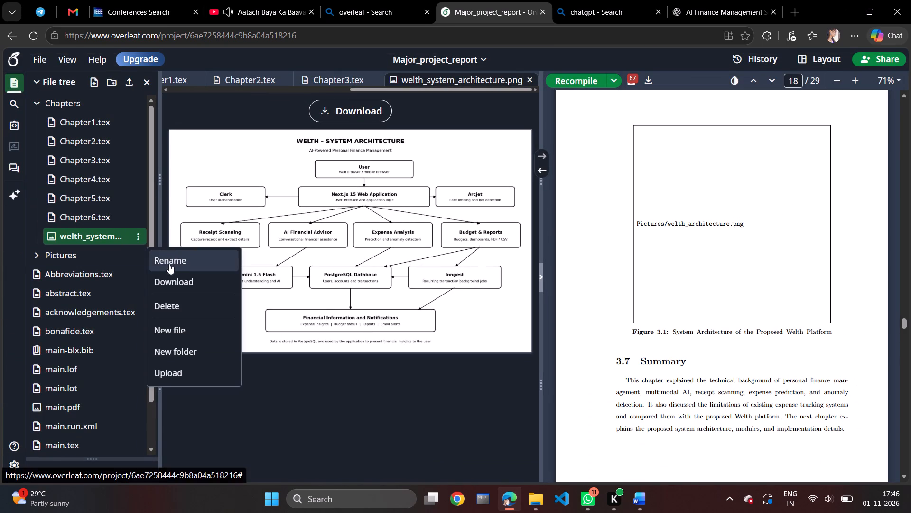
{"action": "left_click", "coordinate": [176, 264]}
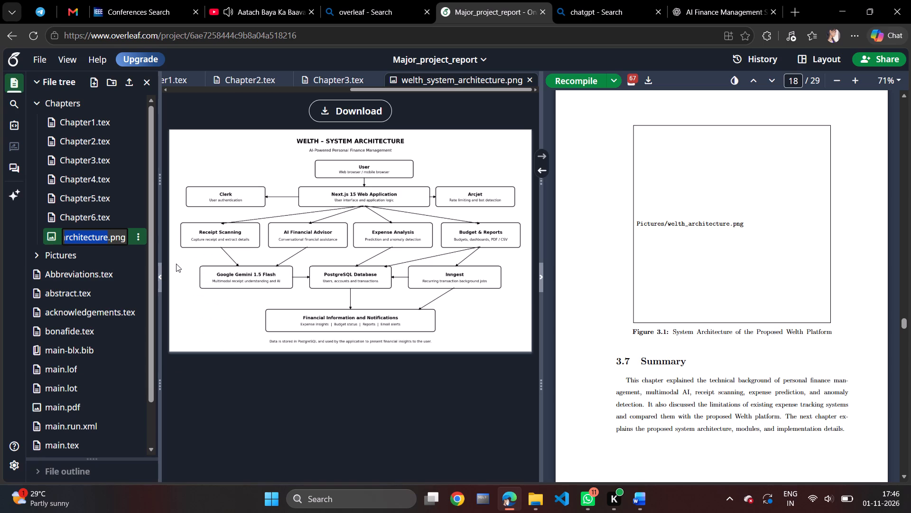
{"action": "key", "text": "BackSpace"}
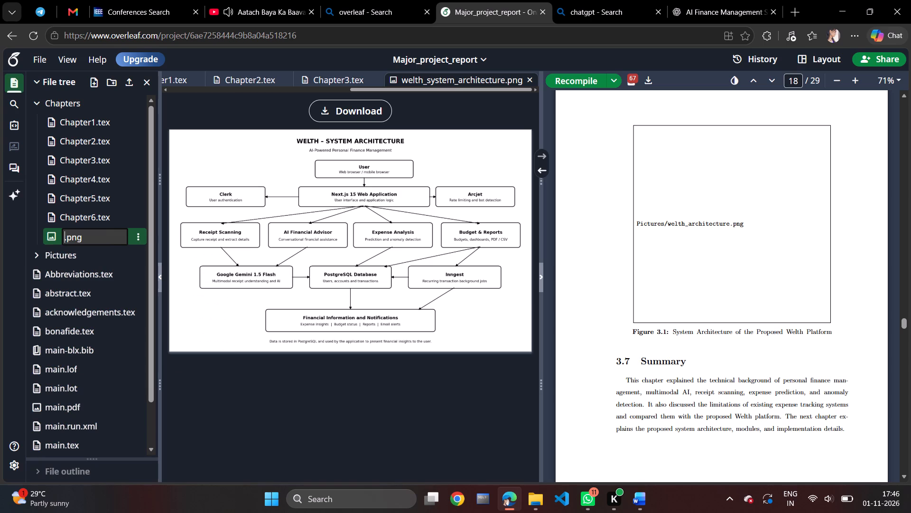
{"action": "type", "text": "syste"}
{"action": "type", "text": "m_ar"}
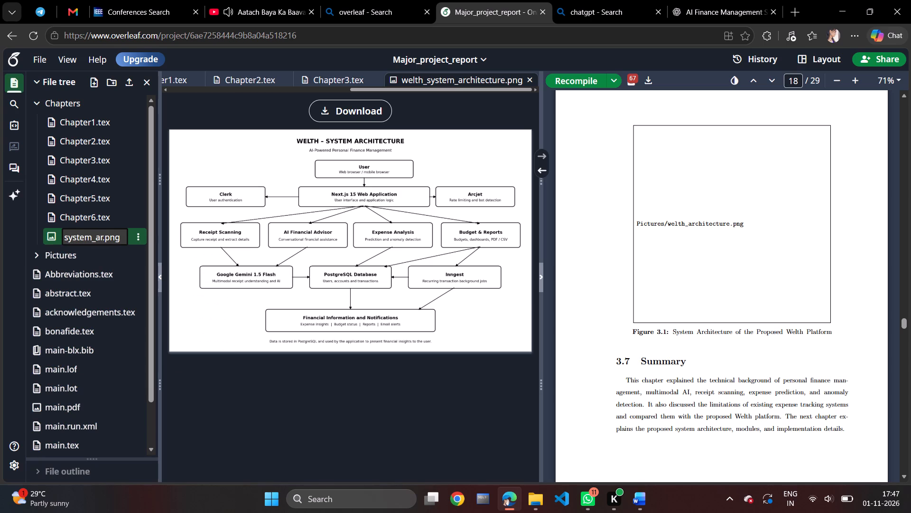
{"action": "type", "text": "chitecture"}
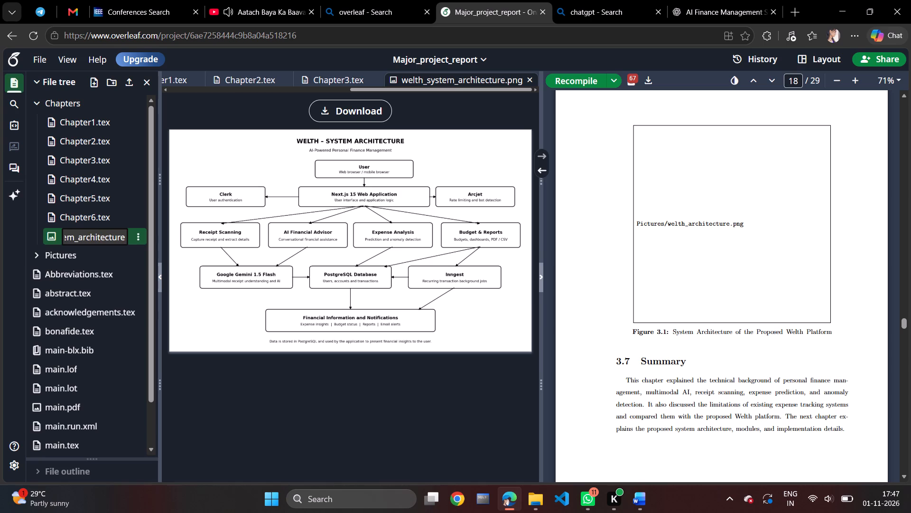
{"action": "key", "text": "Return"}
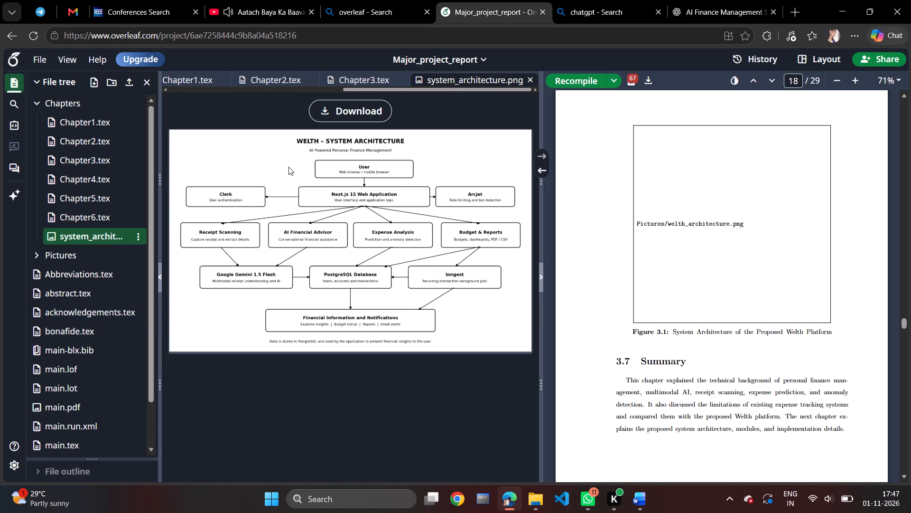
In Chapter3.tex, replace the "Pictures/welth" part of the architecture figure's image path with "pictures/".
{"action": "left_click", "coordinate": [359, 80]}
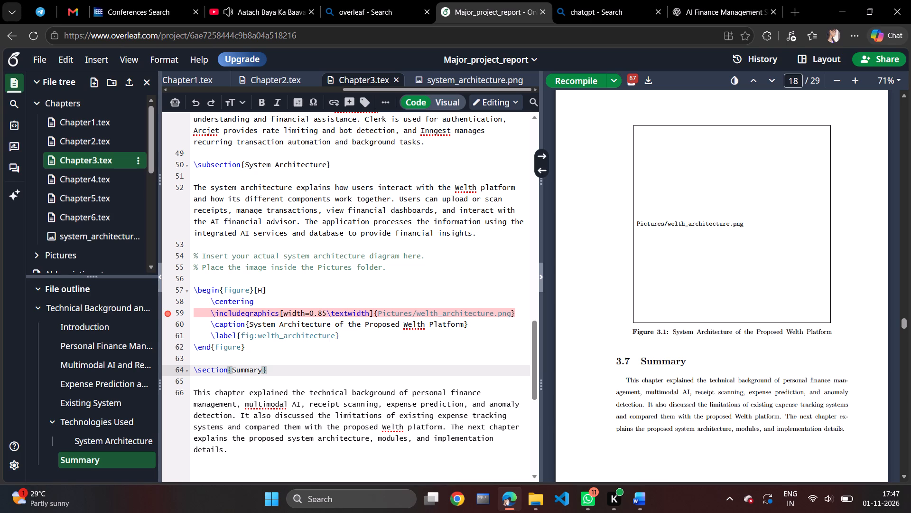
{"action": "left_click", "coordinate": [494, 315]}
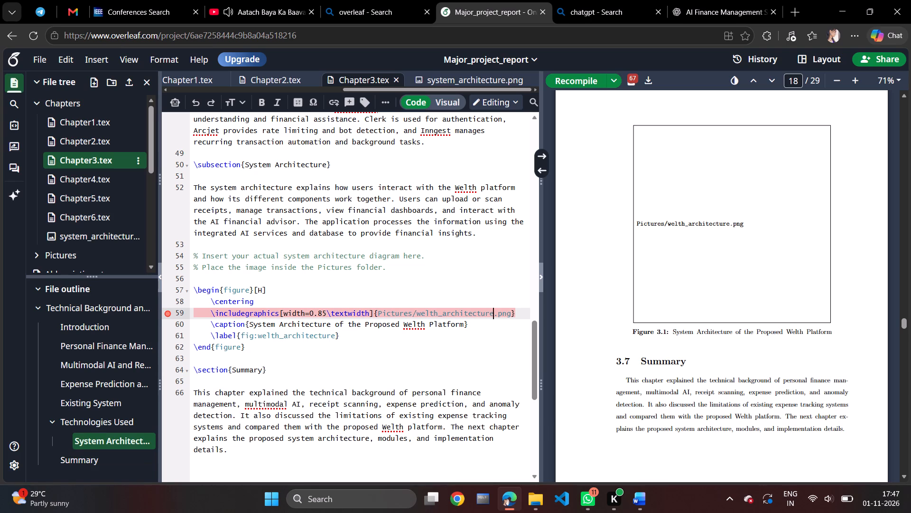
{"action": "left_click", "coordinate": [439, 314]}
{"action": "key", "text": "BackSpace"}
{"action": "key", "text": "BackSpace"}
{"action": "key", "text": "BackSpace"}
{"action": "key", "text": "BackSpace"}
{"action": "key", "text": "BackSpace"}
{"action": "key", "text": "BackSpace"}
{"action": "key", "text": "BackSpace"}
{"action": "key", "text": "BackSpace"}
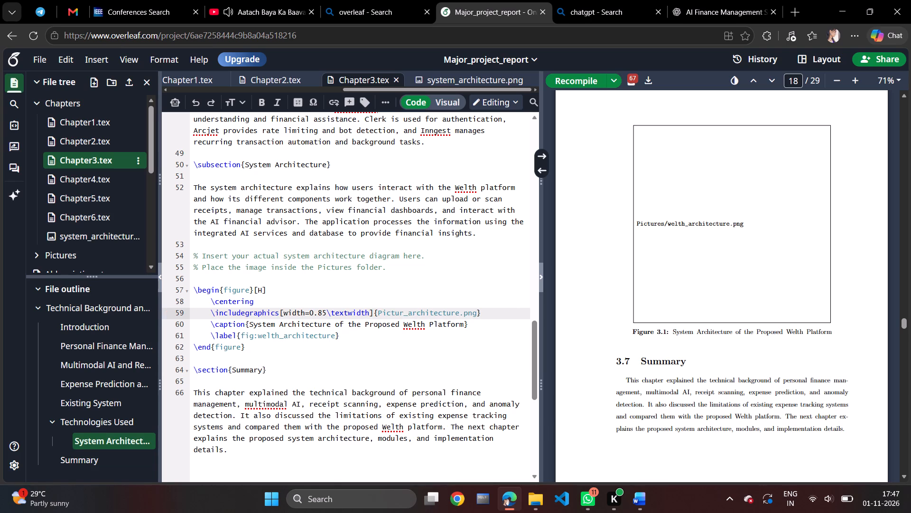
{"action": "key", "text": "BackSpace"}
{"action": "key", "text": "BackSpace"}
{"action": "key", "text": "BackSpace"}
{"action": "key", "text": "BackSpace"}
{"action": "key", "text": "BackSpace"}
{"action": "key", "text": "BackSpace"}
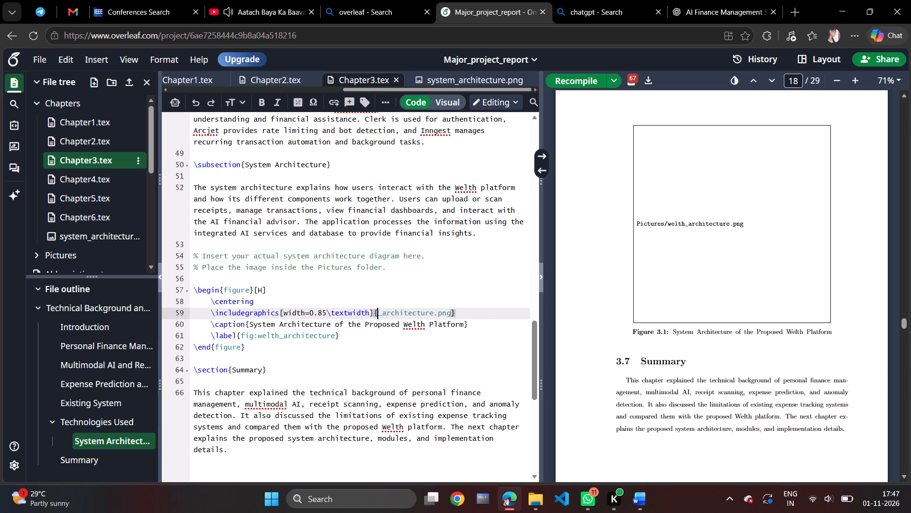
{"action": "type", "text": "pictur"}
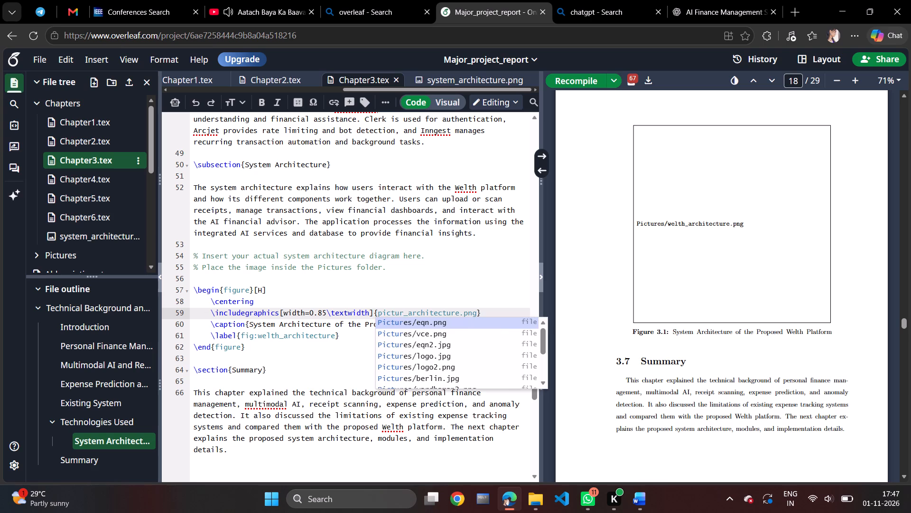
{"action": "type", "text": "es"}
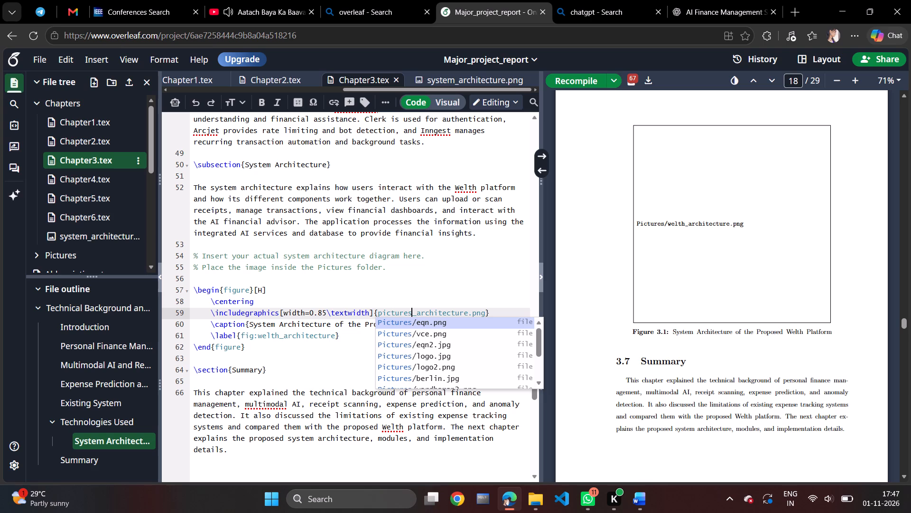
{"action": "key", "text": "slash"}
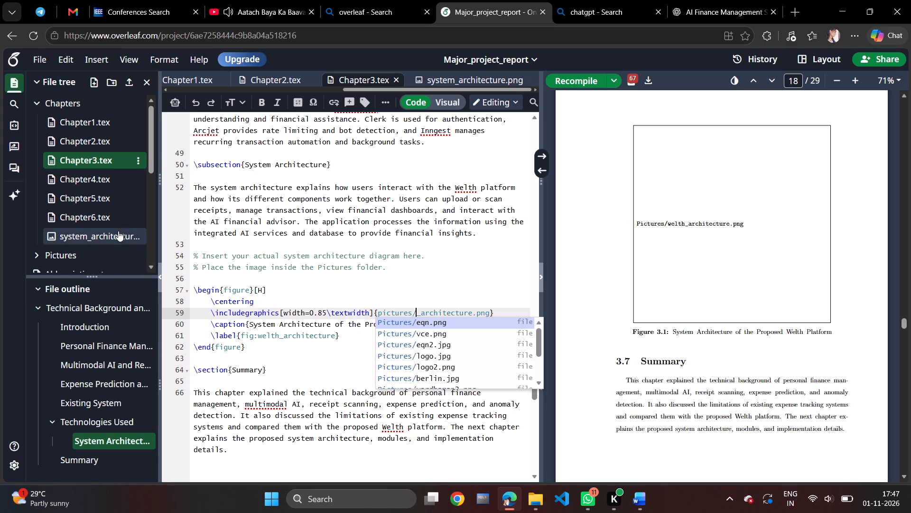
Delete system_architecture.png from the Chapters folder.
{"action": "scroll", "coordinate": [130, 237], "scroll_direction": "left", "scroll_amount": 1}
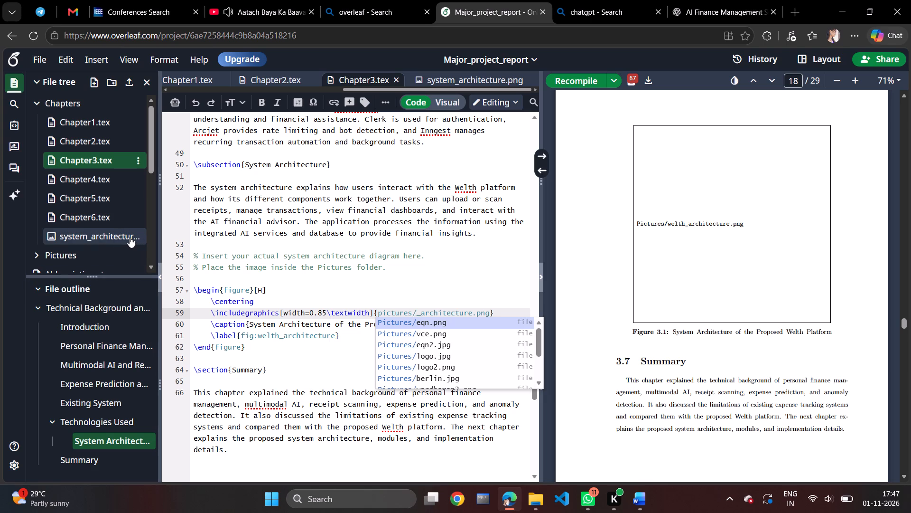
{"action": "left_click", "coordinate": [132, 237]}
{"action": "left_click", "coordinate": [135, 237]}
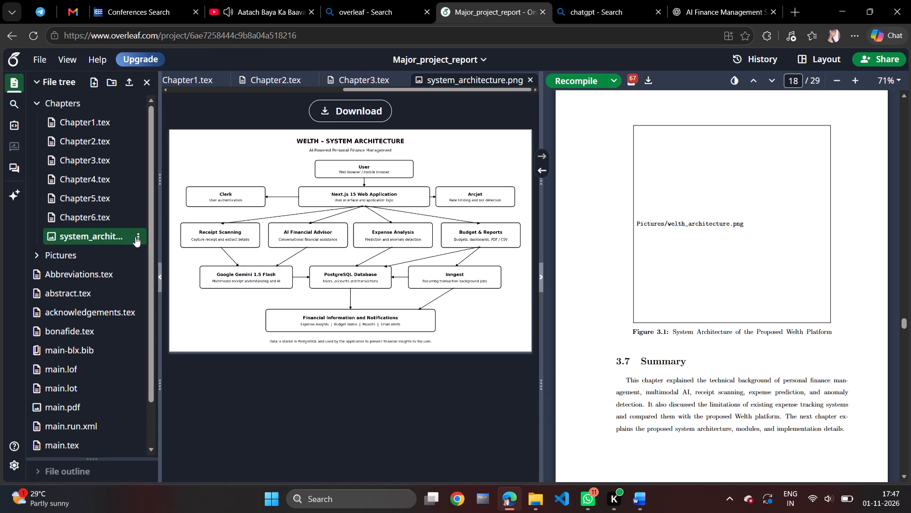
{"action": "left_click", "coordinate": [159, 300]}
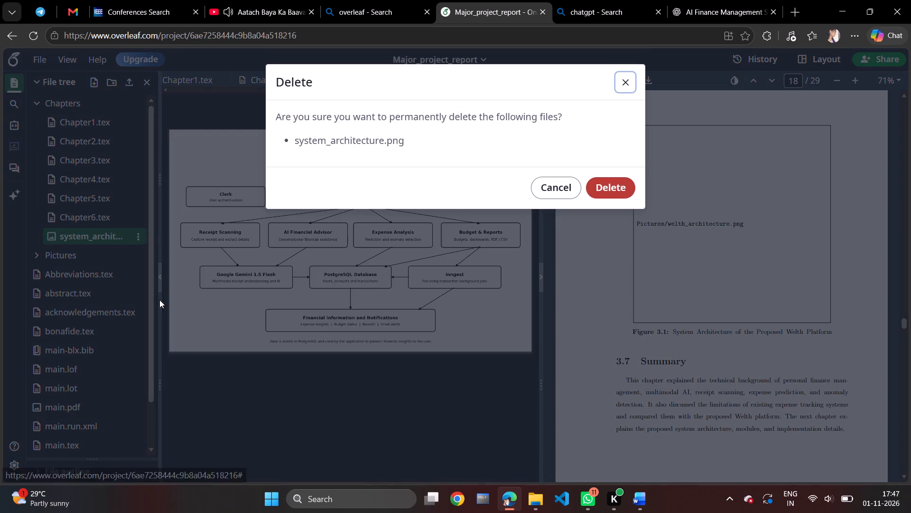
{"action": "left_click", "coordinate": [608, 185]}
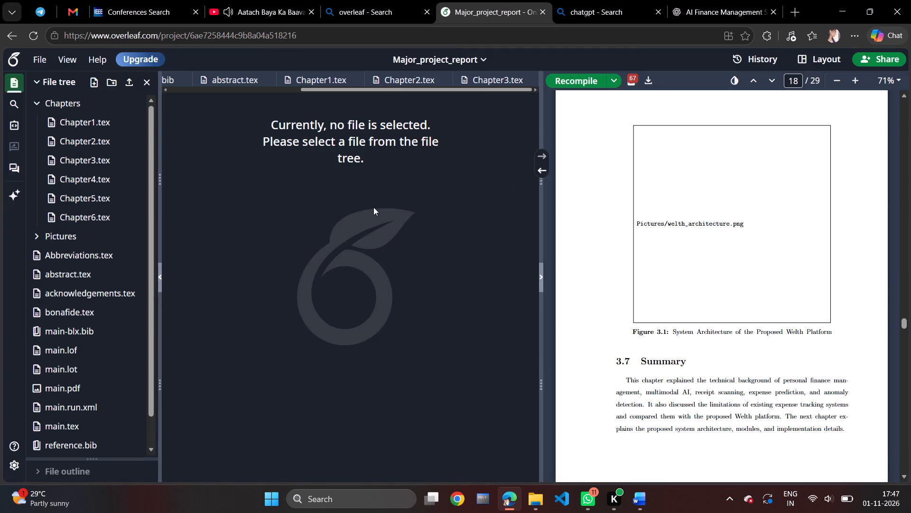
Upload welth_system_architecture.png from drive D into the Pictures folder.
{"action": "left_click", "coordinate": [63, 234]}
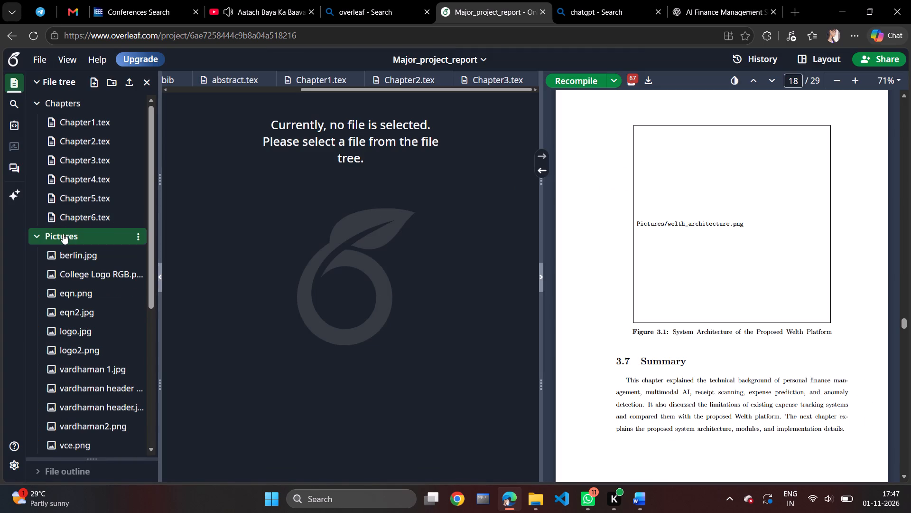
{"action": "left_click", "coordinate": [136, 233]}
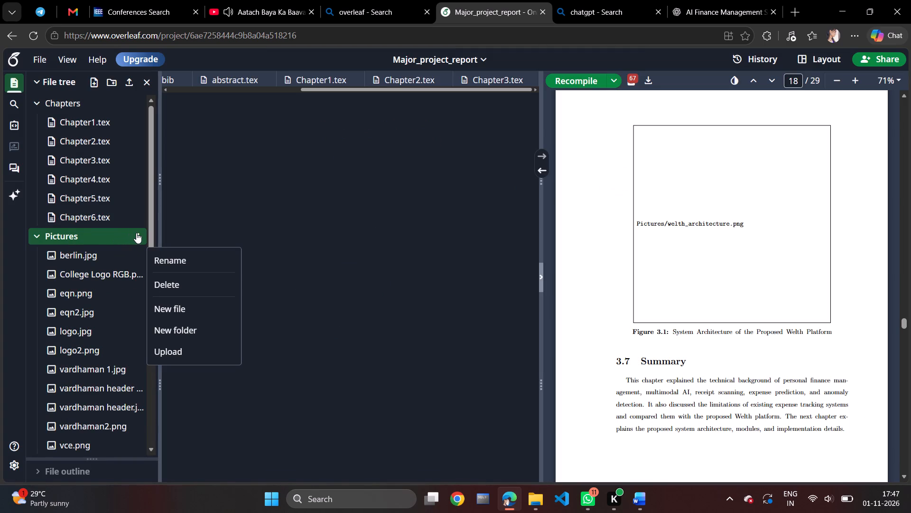
{"action": "left_click", "coordinate": [163, 350]}
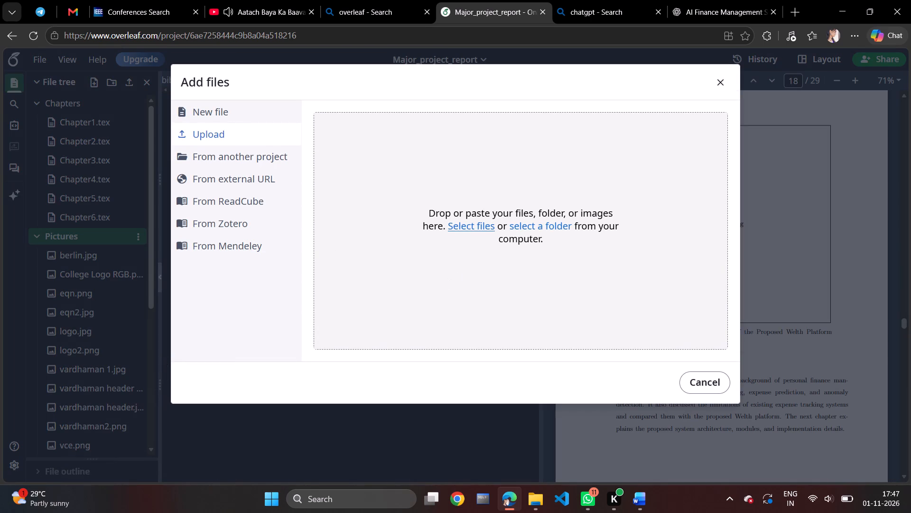
{"action": "left_click", "coordinate": [456, 218]}
{"action": "left_click", "coordinate": [459, 227]}
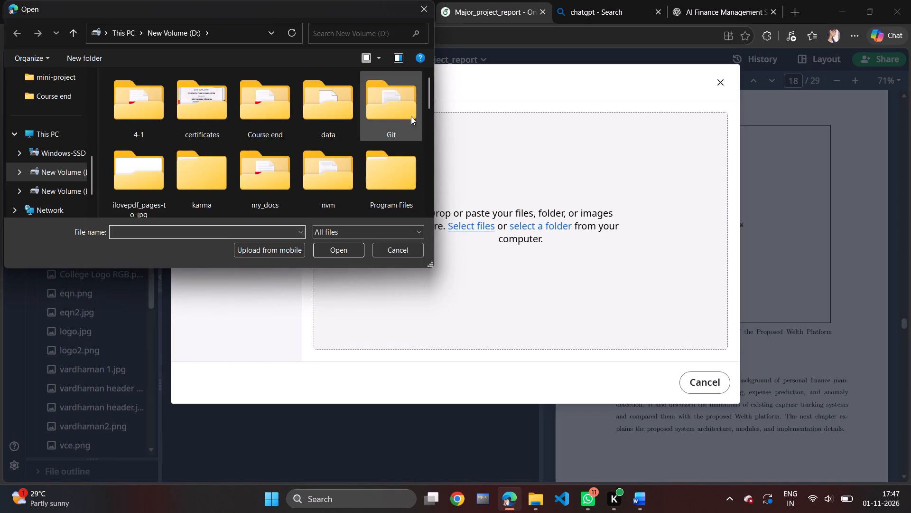
{"action": "scroll", "coordinate": [298, 165], "scroll_direction": "down", "scroll_amount": 2}
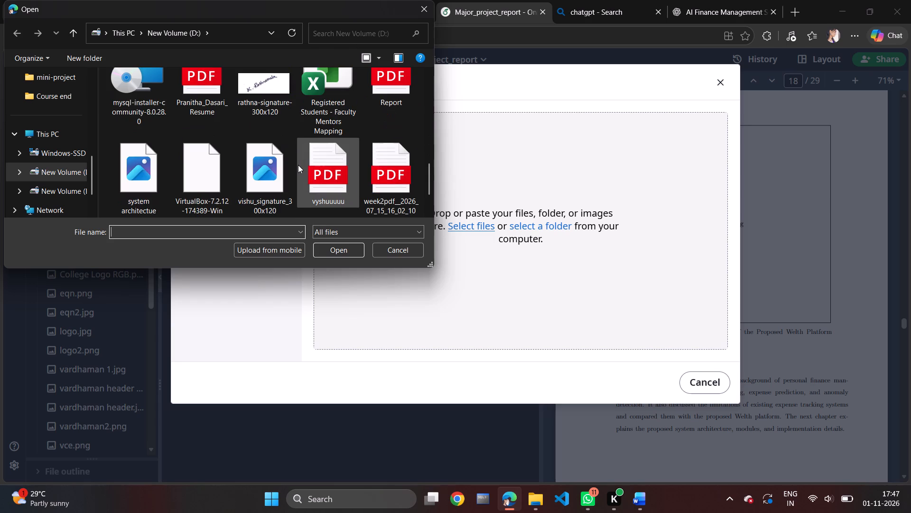
{"action": "scroll", "coordinate": [314, 150], "scroll_direction": "down", "scroll_amount": 11}
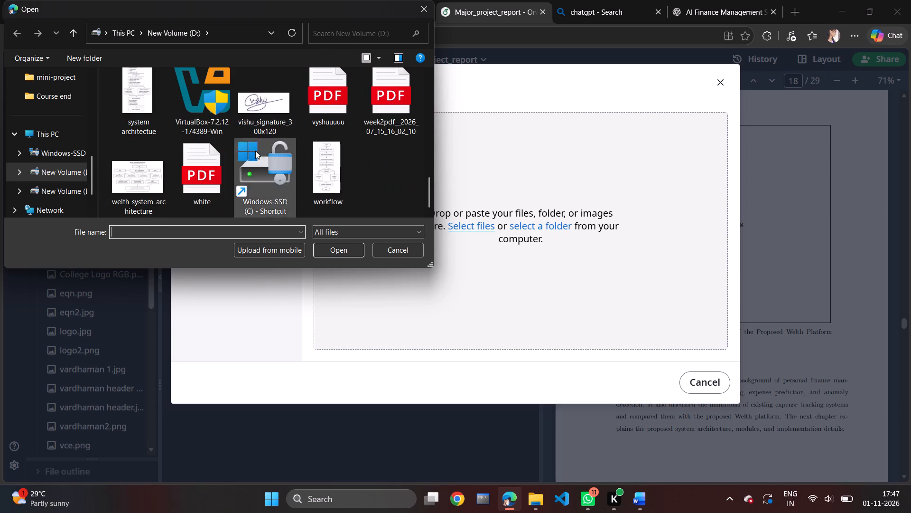
{"action": "left_click", "coordinate": [144, 166]}
{"action": "left_click", "coordinate": [334, 246]}
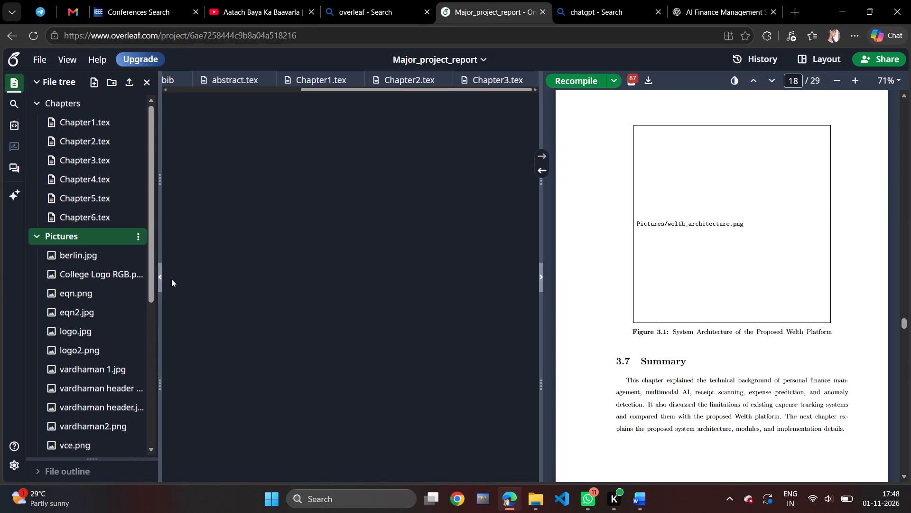
Rename the uploaded architecture image in the Pictures folder as system_architecture.png.
{"action": "scroll", "coordinate": [85, 389], "scroll_direction": "down", "scroll_amount": 1}
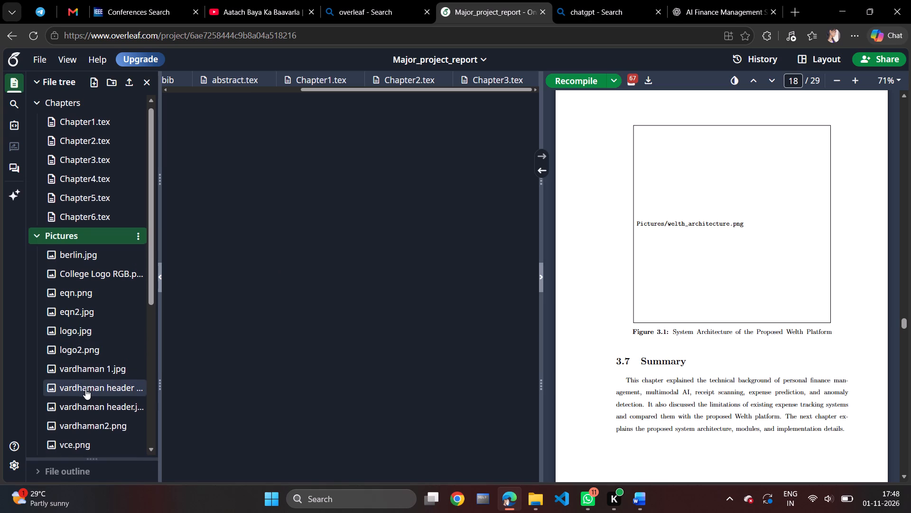
{"action": "scroll", "coordinate": [85, 389], "scroll_direction": "down", "scroll_amount": 2}
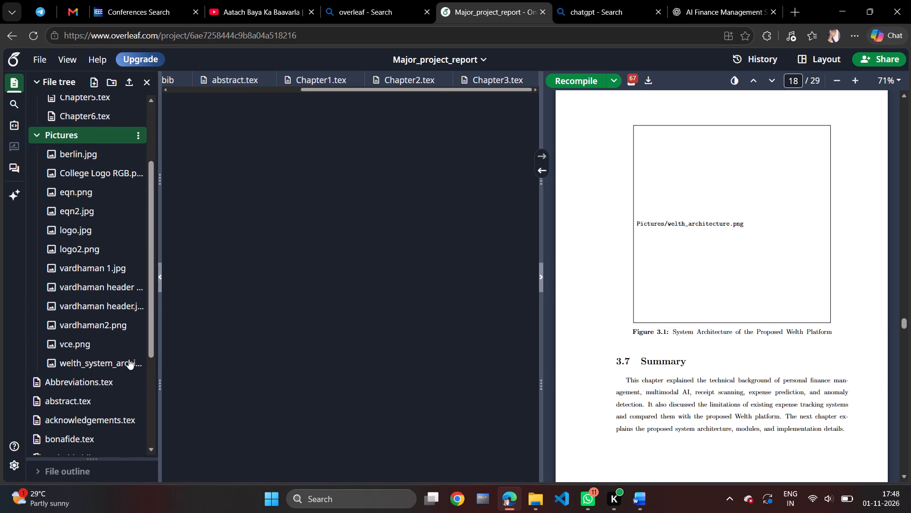
{"action": "left_click", "coordinate": [129, 359]}
{"action": "left_click", "coordinate": [139, 365]}
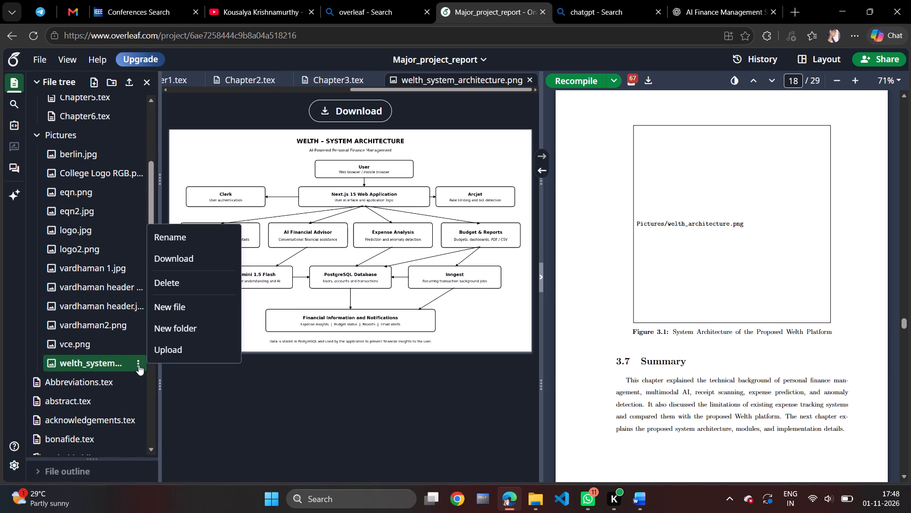
{"action": "left_click", "coordinate": [172, 243]}
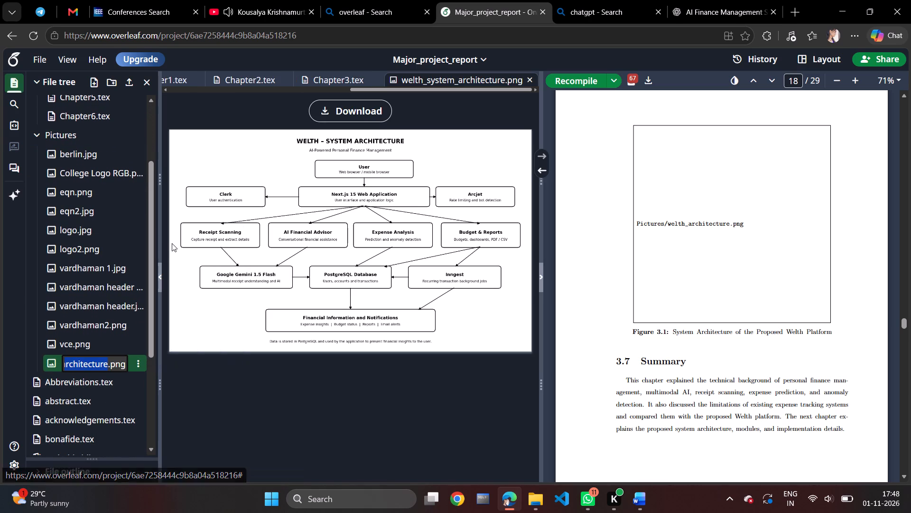
{"action": "key", "text": "BackSpace"}
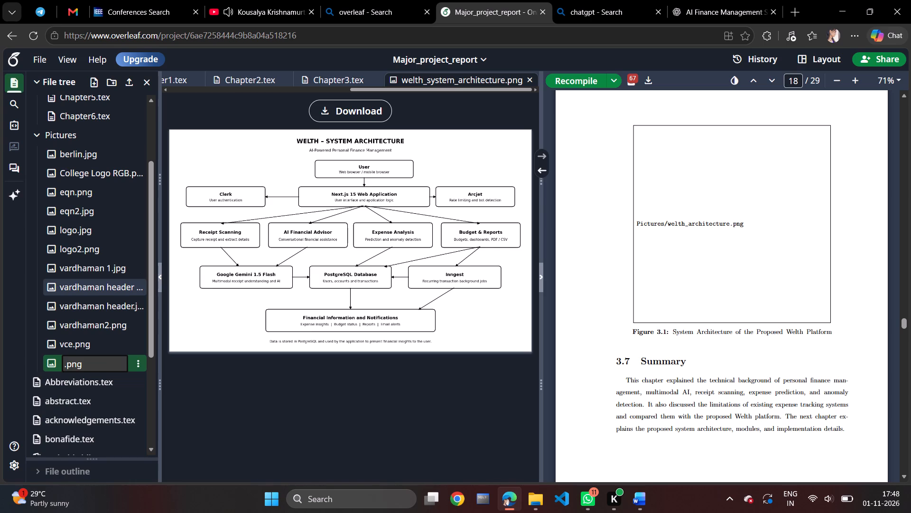
{"action": "type", "text": "system"}
{"action": "type", "text": "_architecture"}
{"action": "key", "text": "Return"}
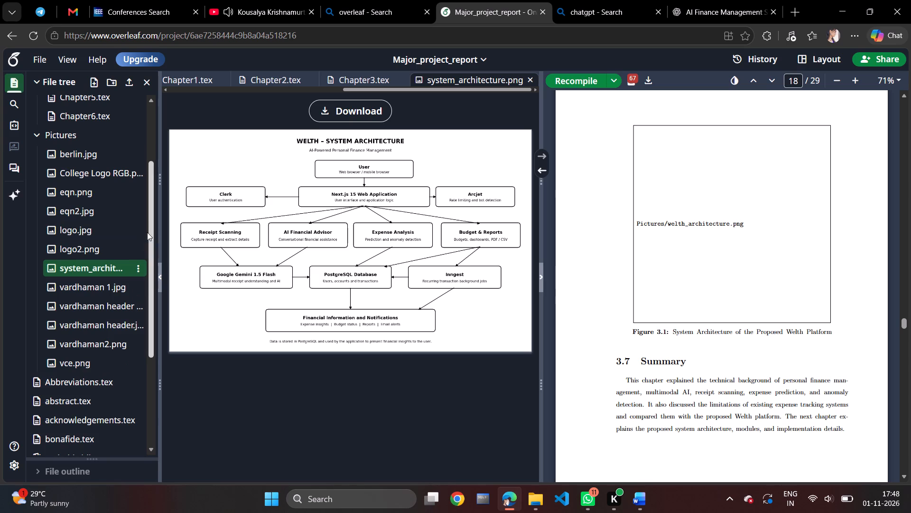
Complete the figure's image path in Chapter3.tex as pictures/system_architecture.png and recompile the report.
{"action": "left_click", "coordinate": [374, 85]}
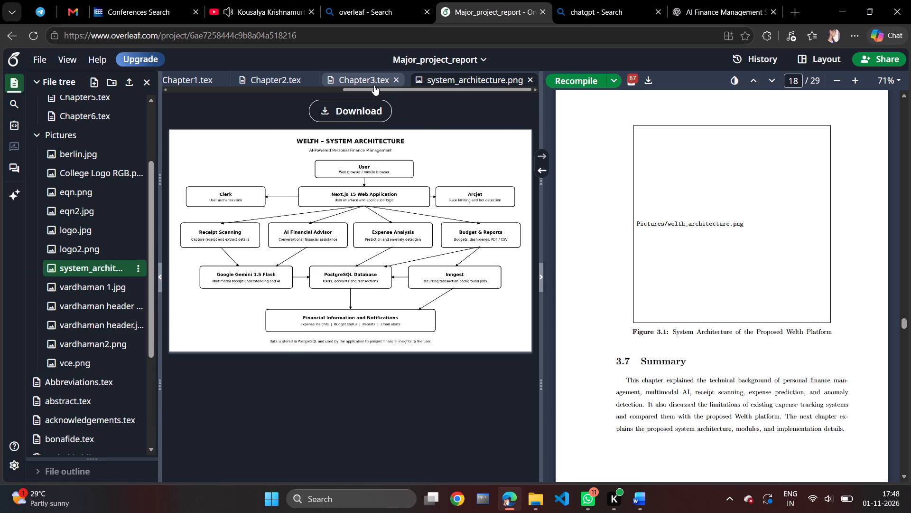
{"action": "left_click", "coordinate": [529, 78]}
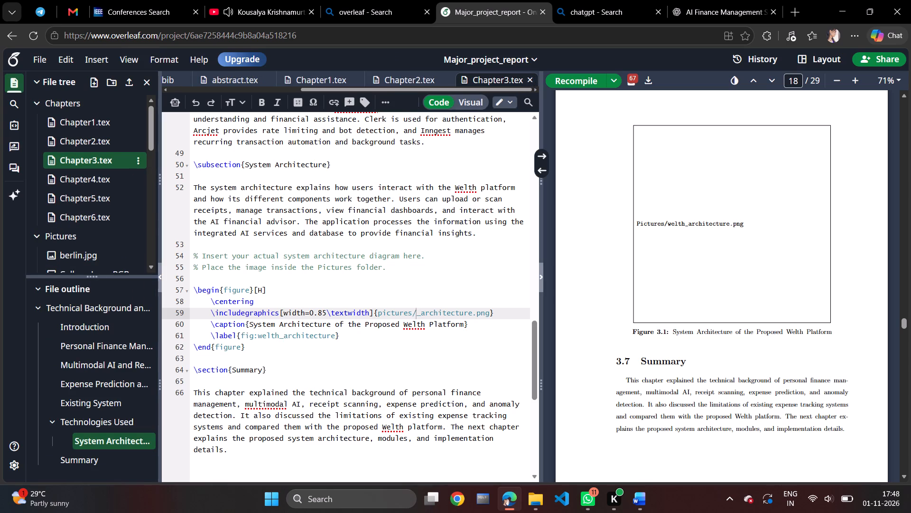
{"action": "type", "text": "syste,"}
{"action": "key", "text": "m"}
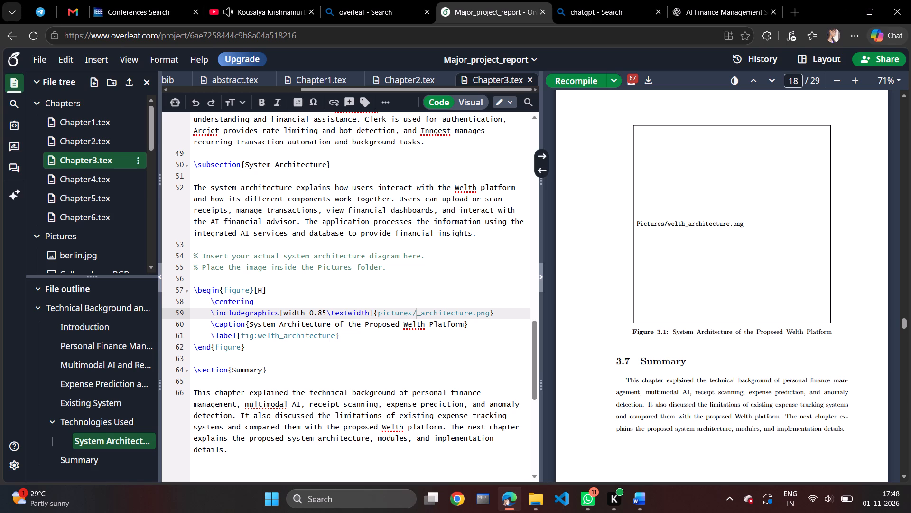
{"action": "left_click", "coordinate": [418, 314]}
{"action": "type", "text": "system"}
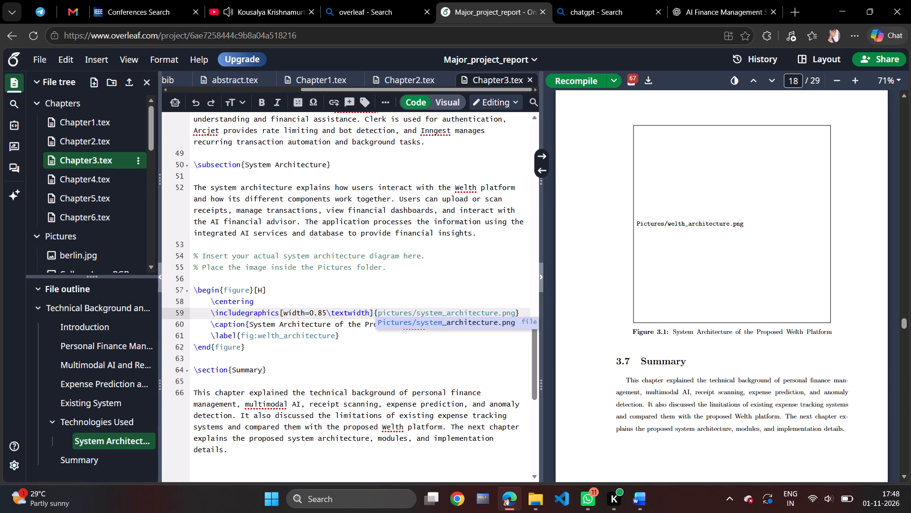
{"action": "left_click", "coordinate": [467, 365]}
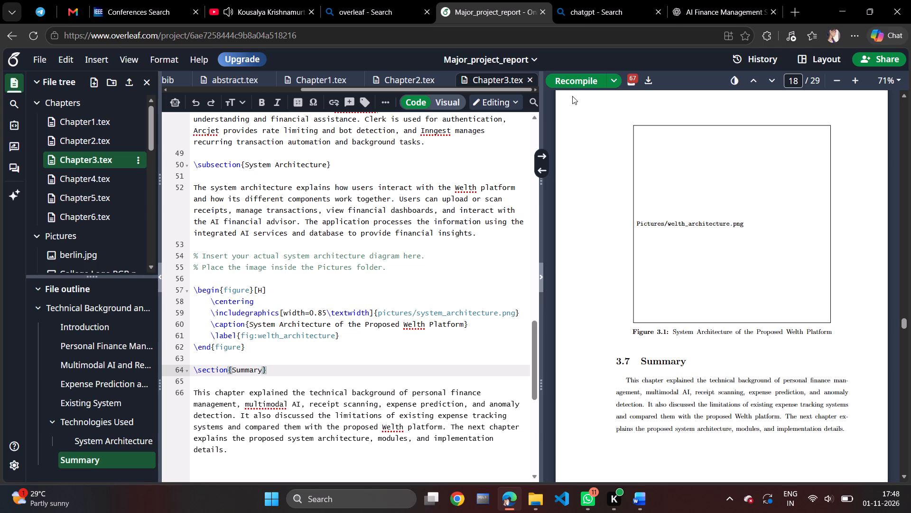
{"action": "left_click", "coordinate": [589, 78]}
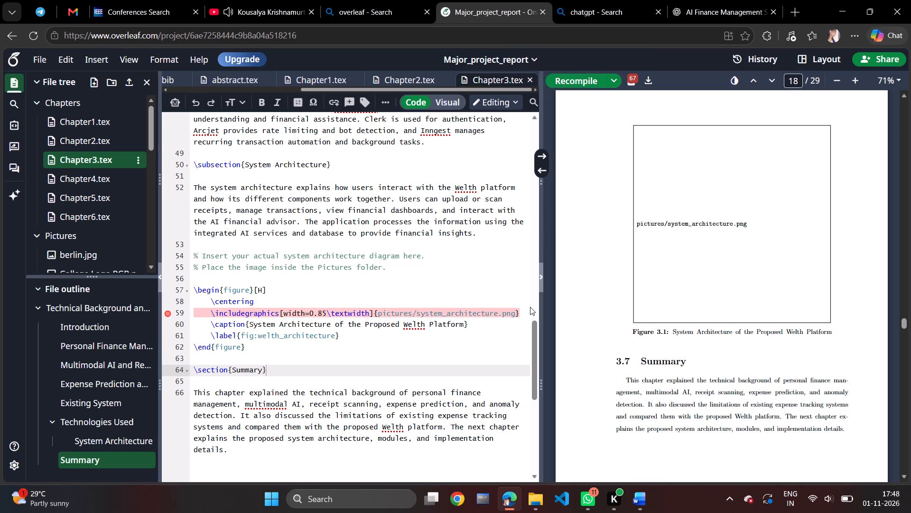
Check the system_architecture.png file in the Pictures folder against the image path in Chapter3.tex, previewing the image and returning to the chapter source.
{"action": "left_click", "coordinate": [471, 303]}
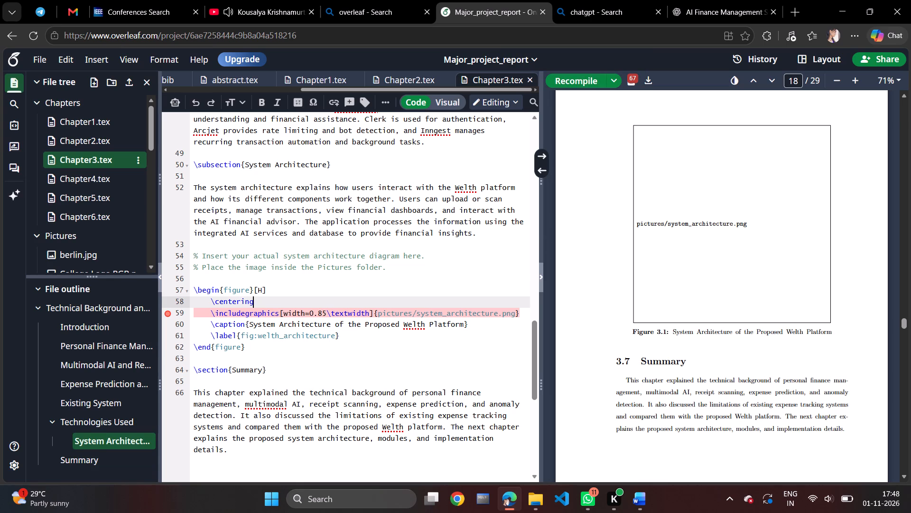
{"action": "left_click", "coordinate": [455, 314]}
{"action": "scroll", "coordinate": [107, 256], "scroll_direction": "down", "scroll_amount": 2}
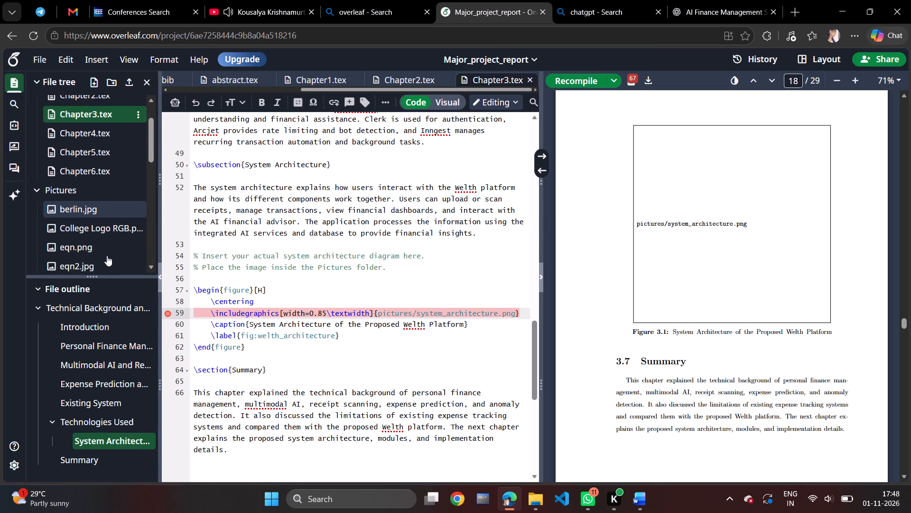
{"action": "scroll", "coordinate": [107, 256], "scroll_direction": "down", "scroll_amount": 5}
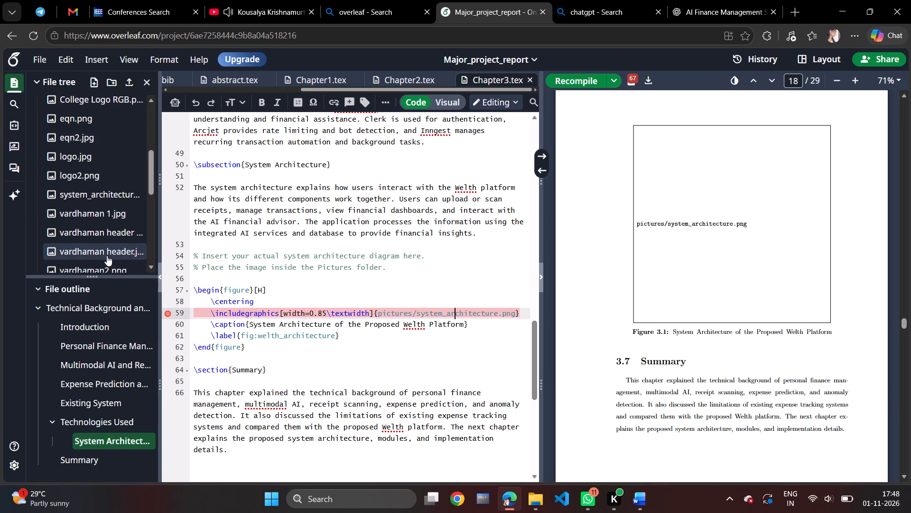
{"action": "scroll", "coordinate": [107, 256], "scroll_direction": "down", "scroll_amount": 1}
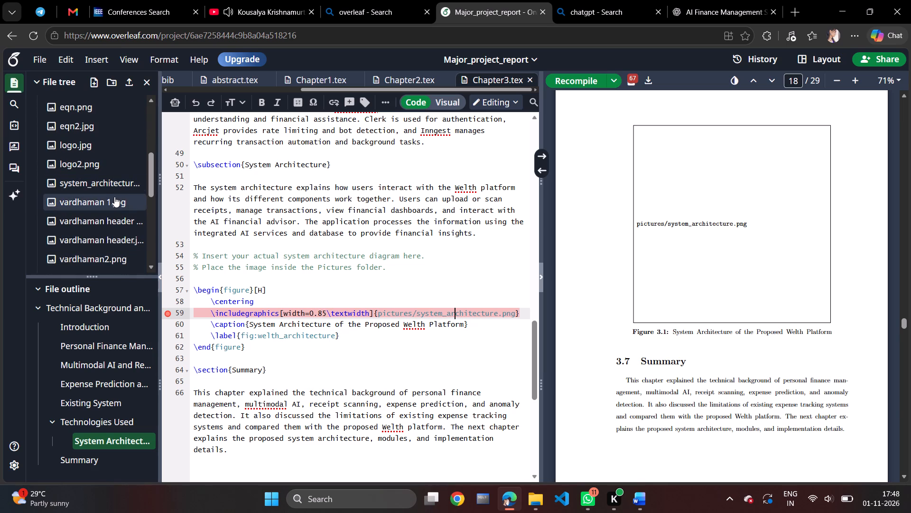
{"action": "left_click", "coordinate": [139, 180]}
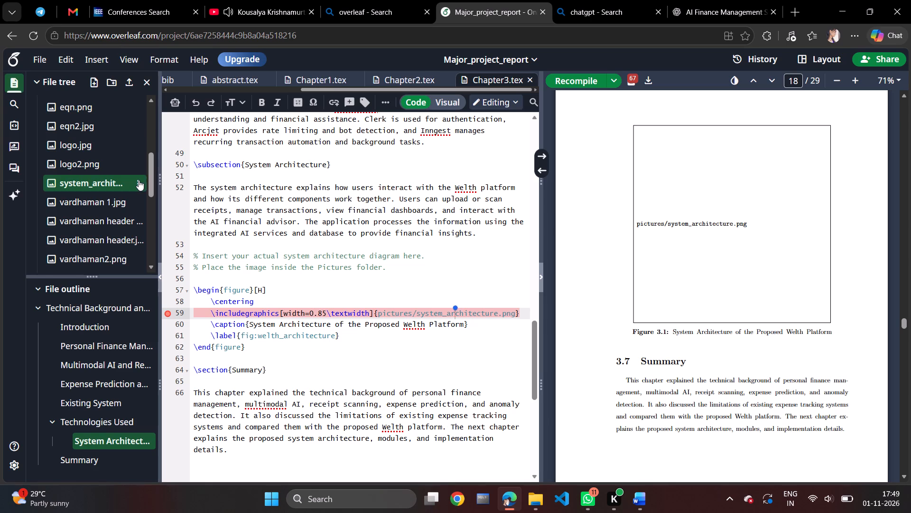
{"action": "left_click", "coordinate": [139, 180]}
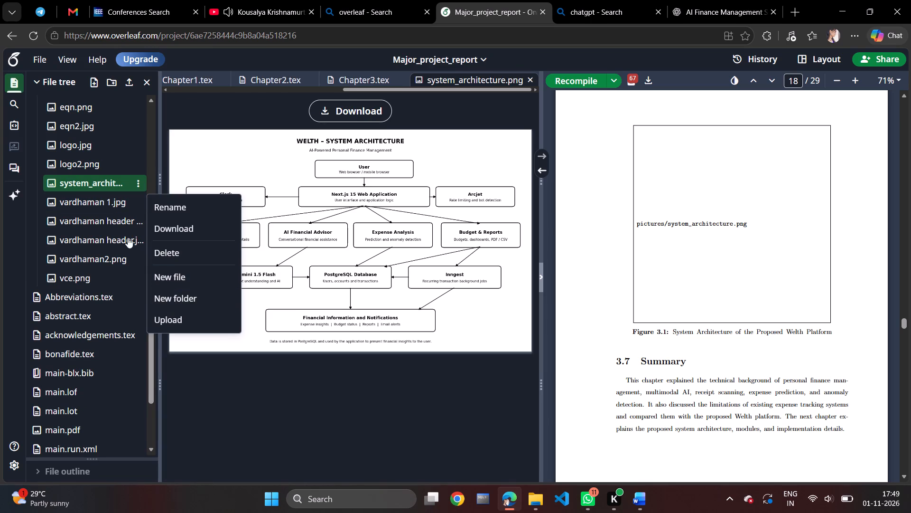
{"action": "left_click", "coordinate": [343, 249]}
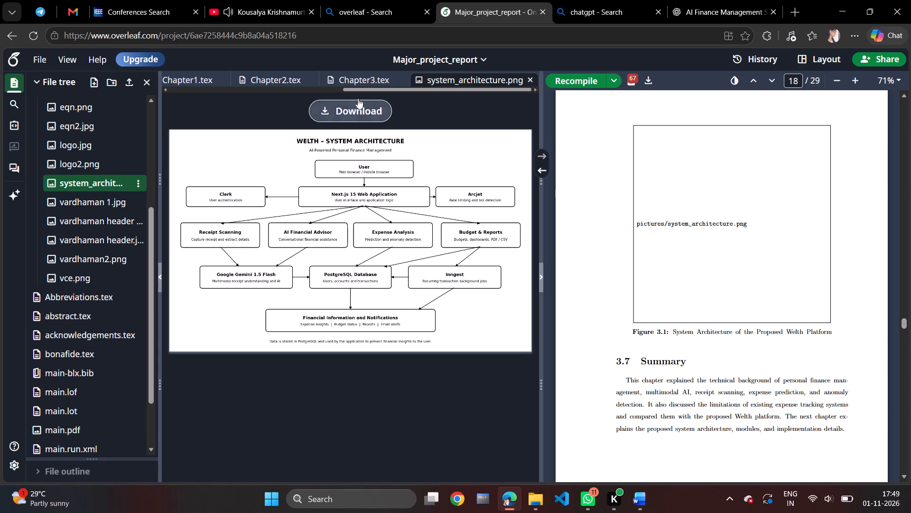
{"action": "left_click", "coordinate": [366, 71]}
{"action": "left_click", "coordinate": [365, 78]}
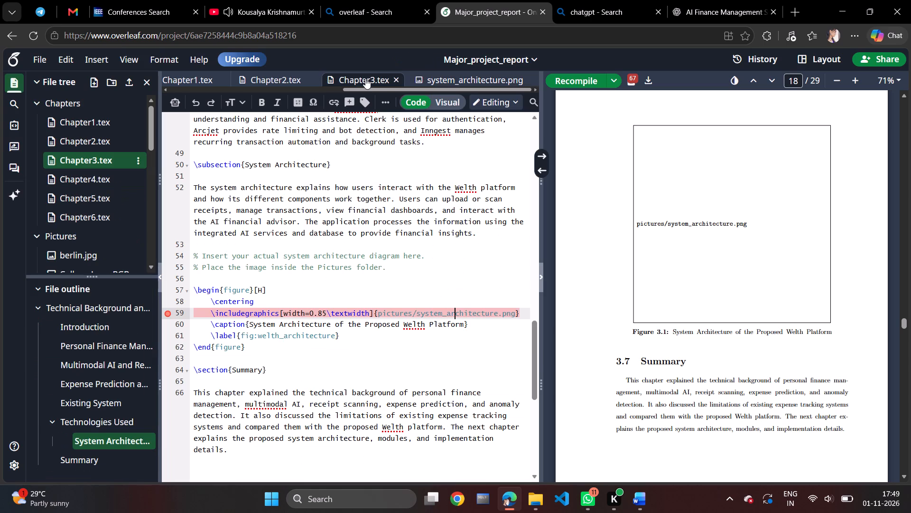
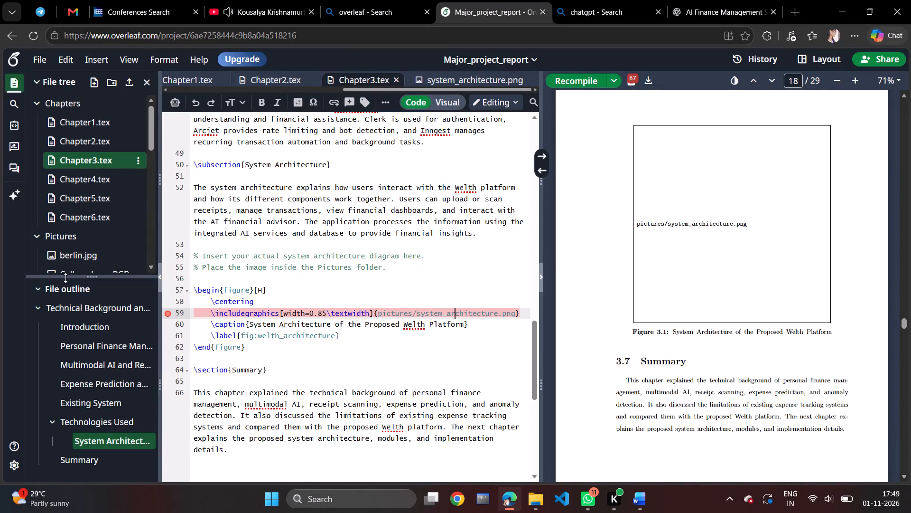
Enlarge the file tree area and compare the Pictures folder's files with the figure's \includegraphics line in Chapter3.tex.
{"action": "left_click_drag", "start_coordinate": [65, 278], "coordinate": [60, 399]}
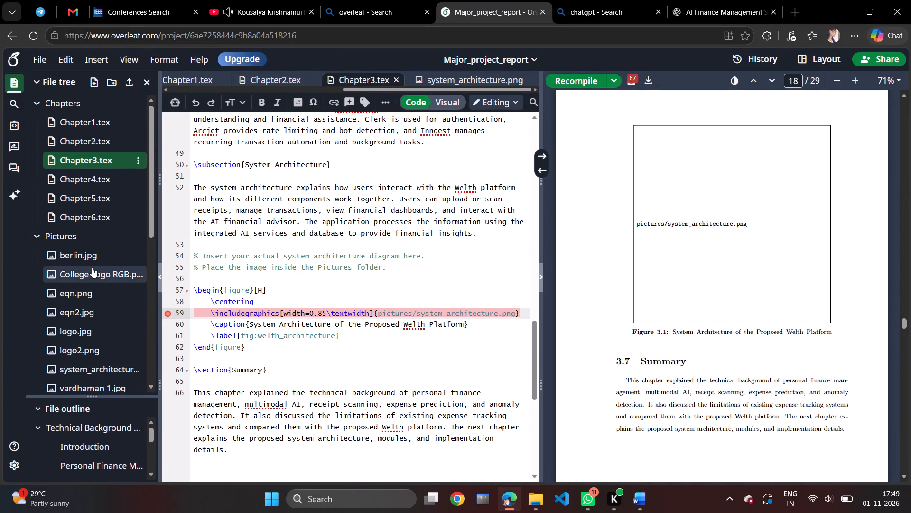
{"action": "scroll", "coordinate": [92, 267], "scroll_direction": "down", "scroll_amount": 1}
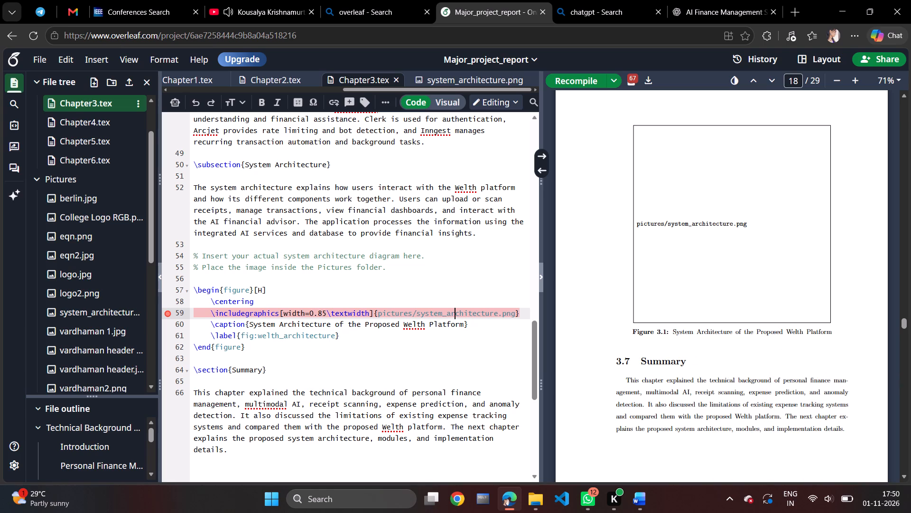
{"action": "left_click", "coordinate": [204, 228]}
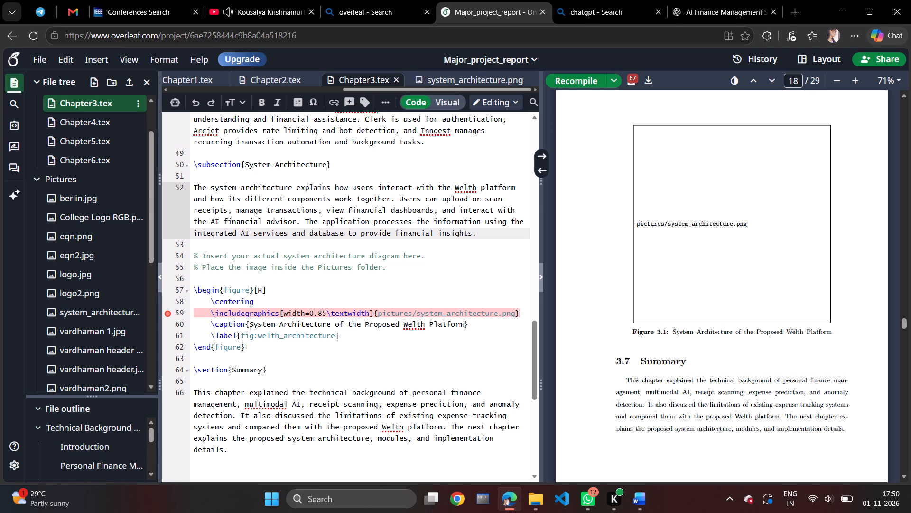
{"action": "left_click", "coordinate": [204, 189]}
{"action": "double_click", "coordinate": [245, 310]}
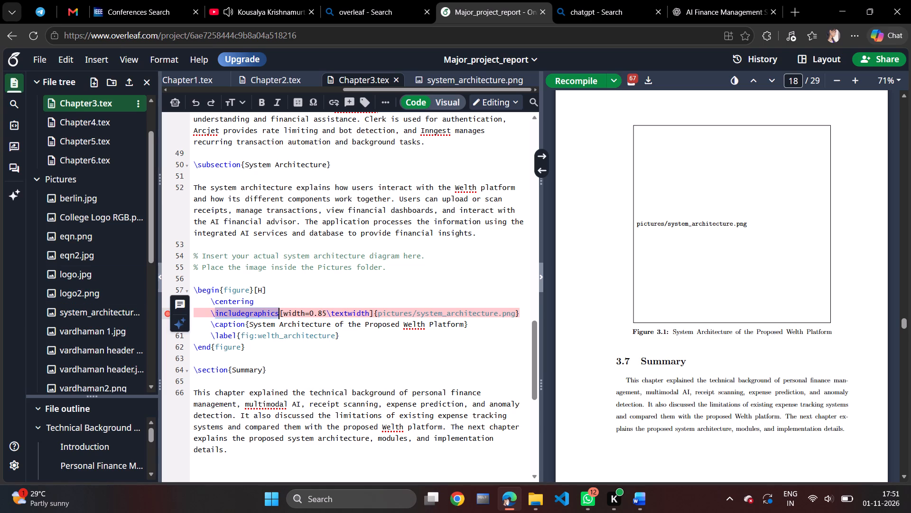
{"action": "left_click", "coordinate": [349, 319]}
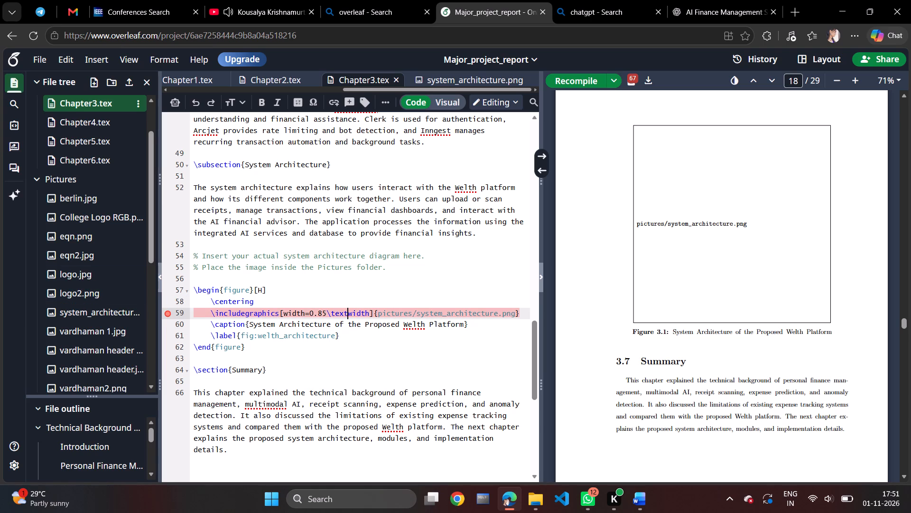
{"action": "left_click", "coordinate": [415, 318]}
{"action": "scroll", "coordinate": [104, 355], "scroll_direction": "down", "scroll_amount": 2}
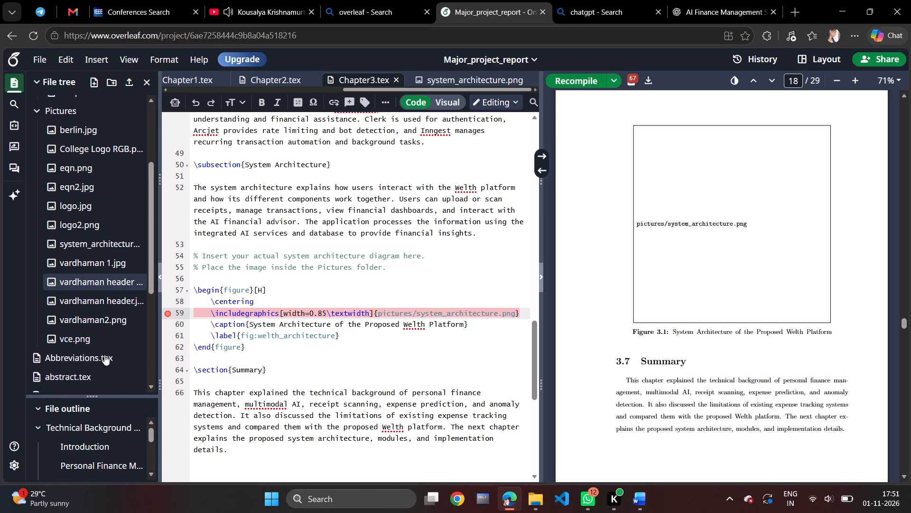
{"action": "scroll", "coordinate": [104, 355], "scroll_direction": "down", "scroll_amount": 1}
{"action": "scroll", "coordinate": [104, 355], "scroll_direction": "up", "scroll_amount": 3}
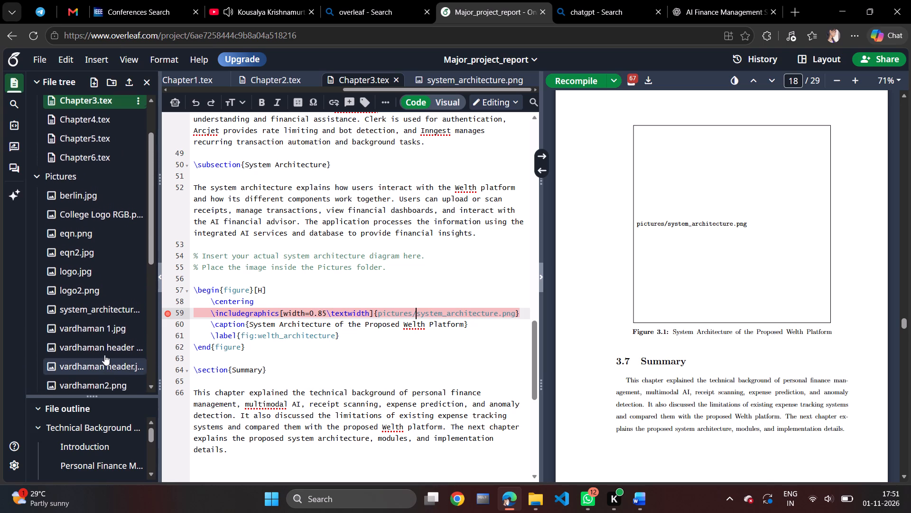
Preview system_architecture.png from the Pictures folder, then close its preview and return to the Chapter3.tex source.
{"action": "left_click", "coordinate": [115, 311]}
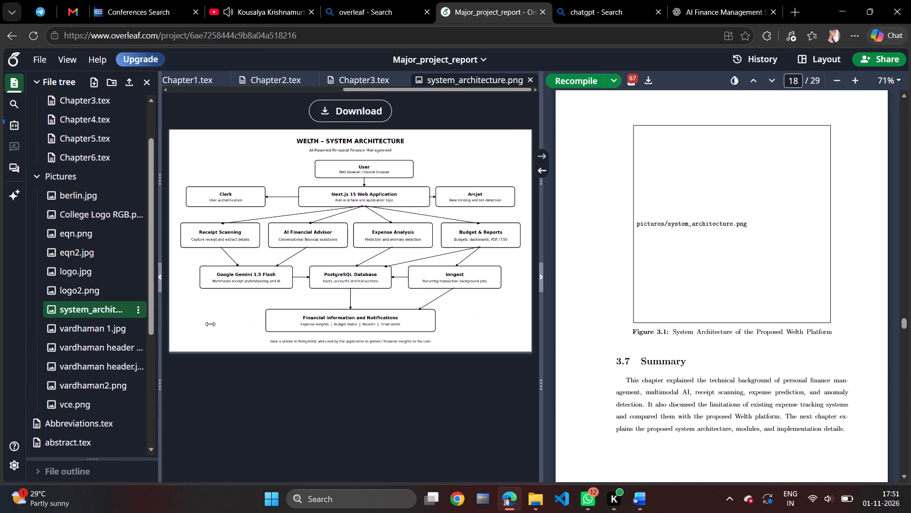
{"action": "right_click", "coordinate": [467, 82]}
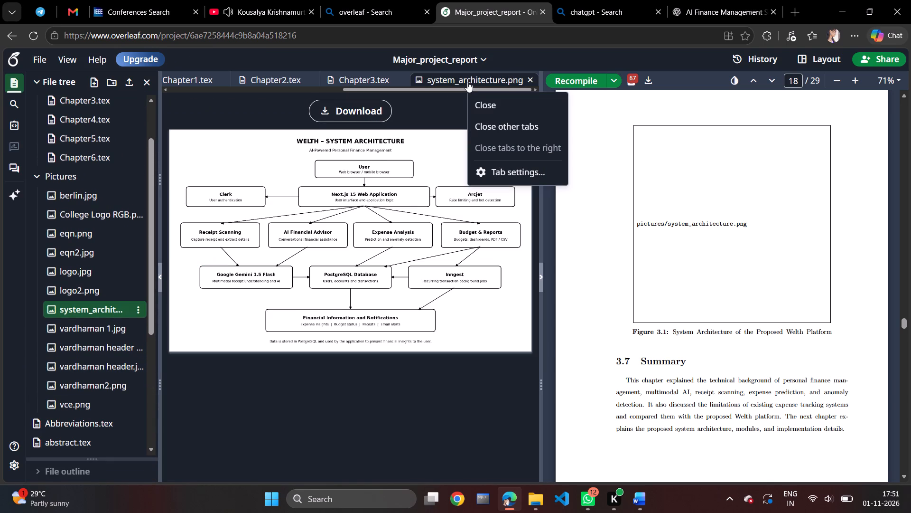
{"action": "left_click_drag", "start_coordinate": [428, 81], "coordinate": [438, 80]}
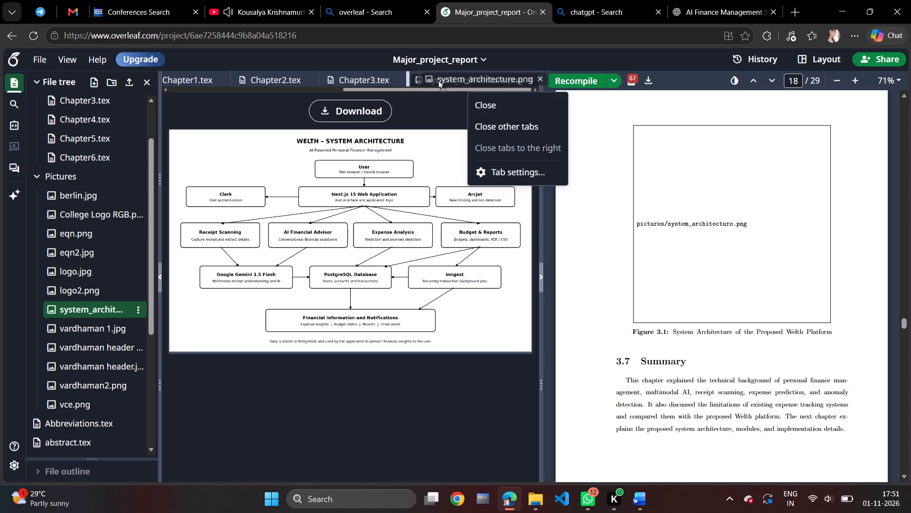
{"action": "left_click_drag", "start_coordinate": [438, 80], "coordinate": [434, 81]}
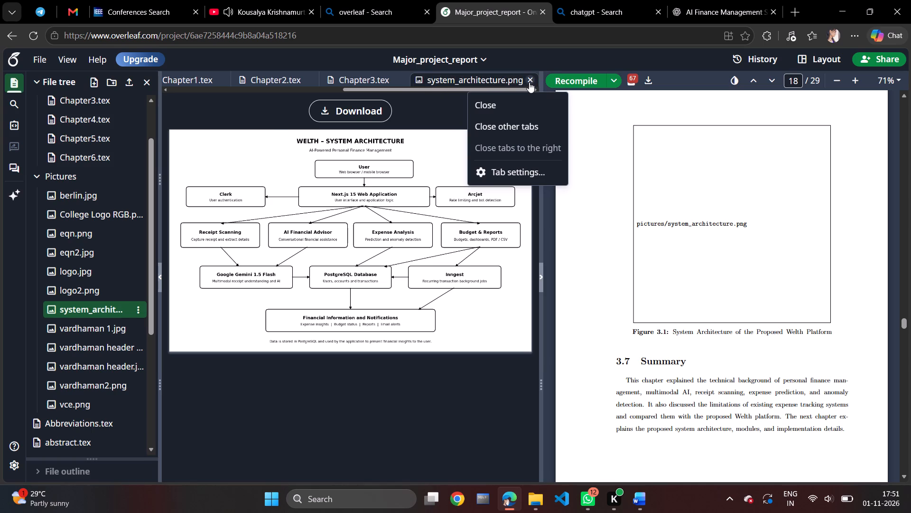
{"action": "left_click", "coordinate": [529, 80]}
{"action": "left_click", "coordinate": [369, 270]}
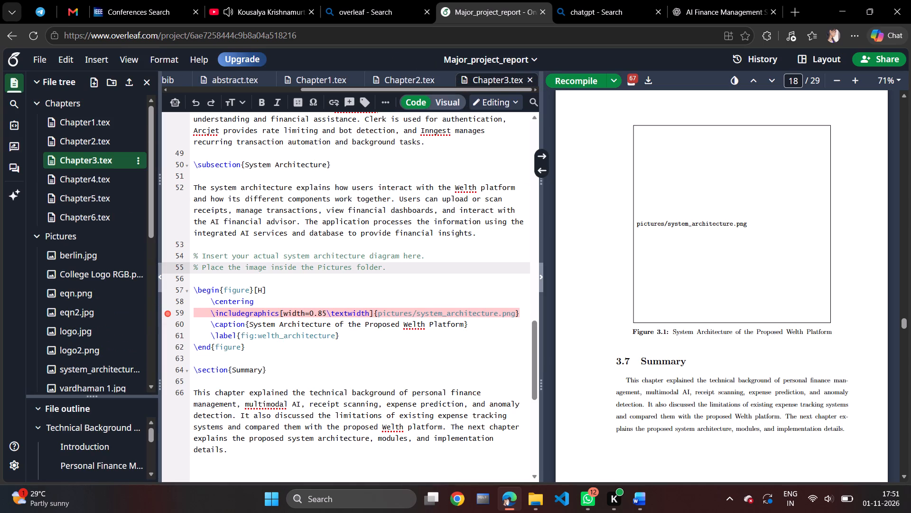
Examine the System Architecture figure in the compiled report alongside its code and the end of Chapter3.tex.
{"action": "left_click", "coordinate": [460, 331]}
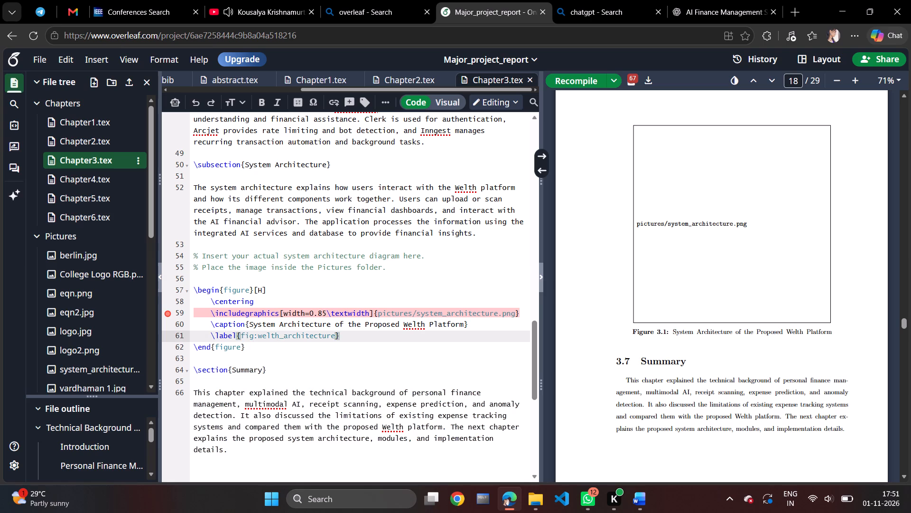
{"action": "scroll", "coordinate": [700, 337], "scroll_direction": "down", "scroll_amount": 3}
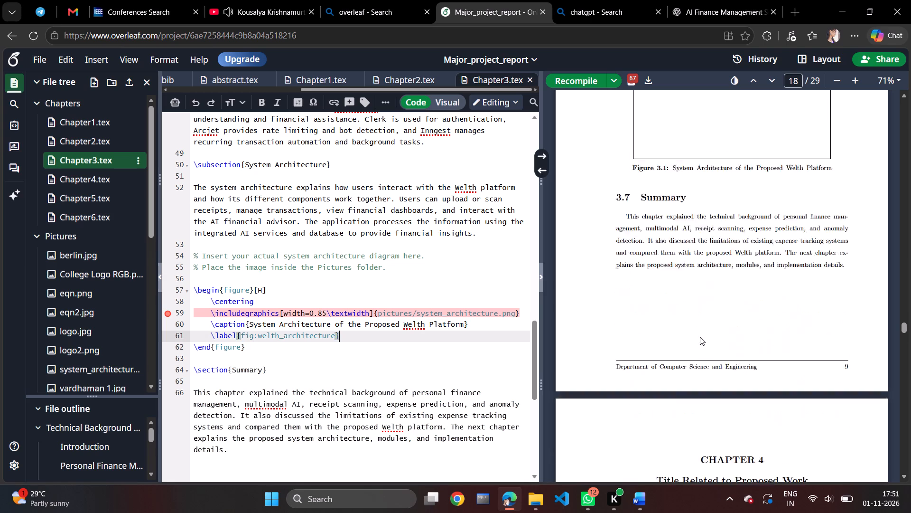
{"action": "scroll", "coordinate": [700, 337], "scroll_direction": "down", "scroll_amount": 5}
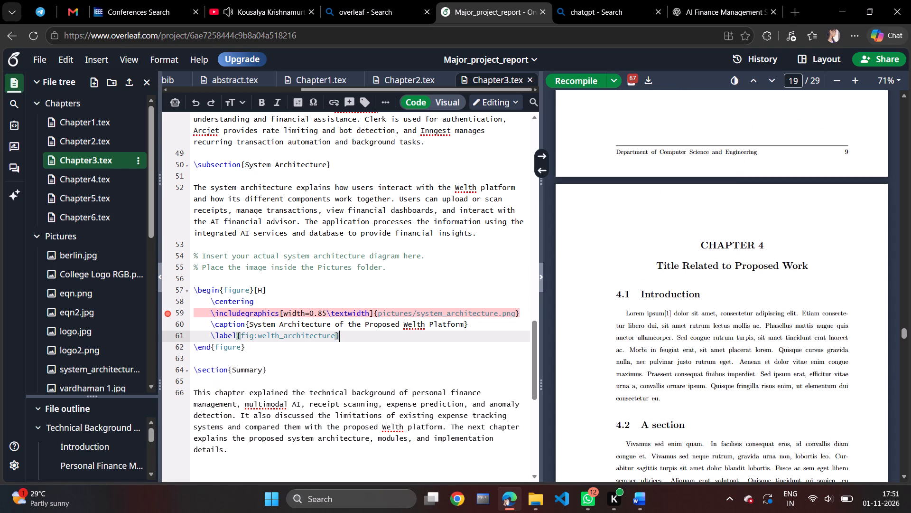
{"action": "scroll", "coordinate": [444, 356], "scroll_direction": "up", "scroll_amount": 1}
{"action": "scroll", "coordinate": [717, 266], "scroll_direction": "up", "scroll_amount": 2}
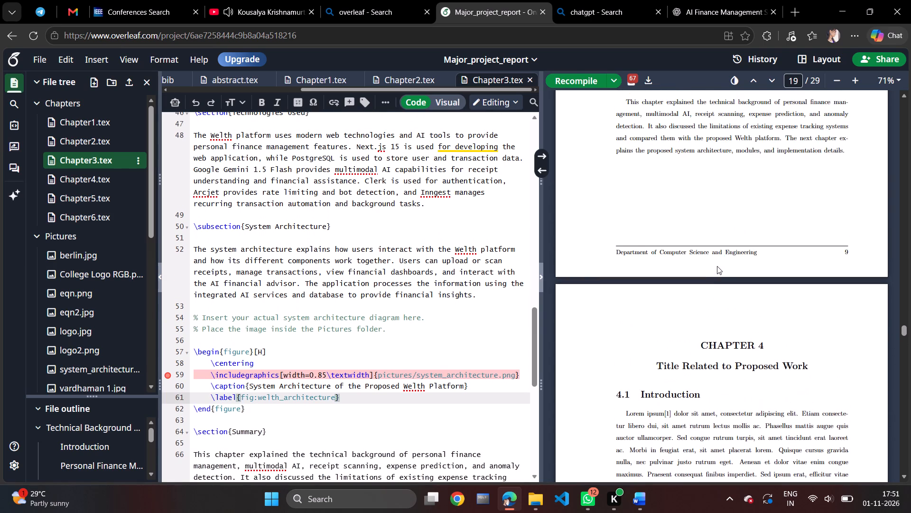
{"action": "scroll", "coordinate": [717, 266], "scroll_direction": "up", "scroll_amount": 1}
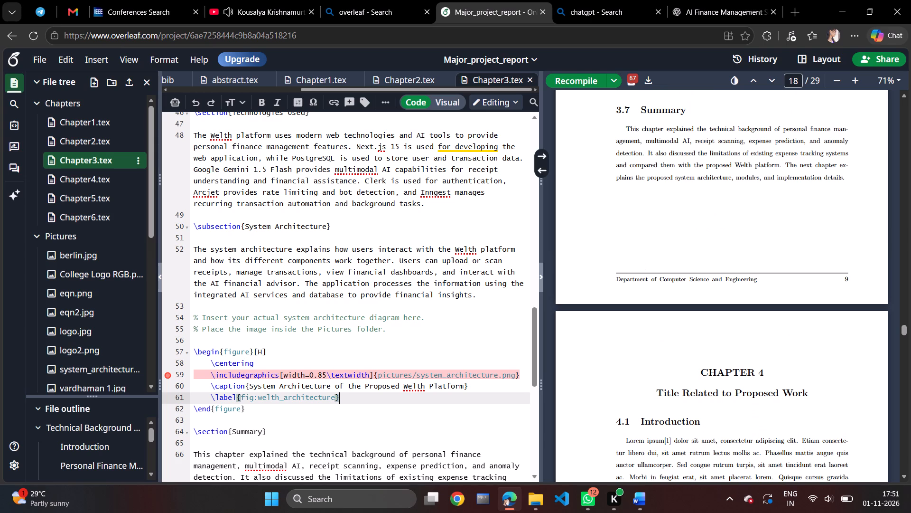
{"action": "scroll", "coordinate": [379, 346], "scroll_direction": "down", "scroll_amount": 1}
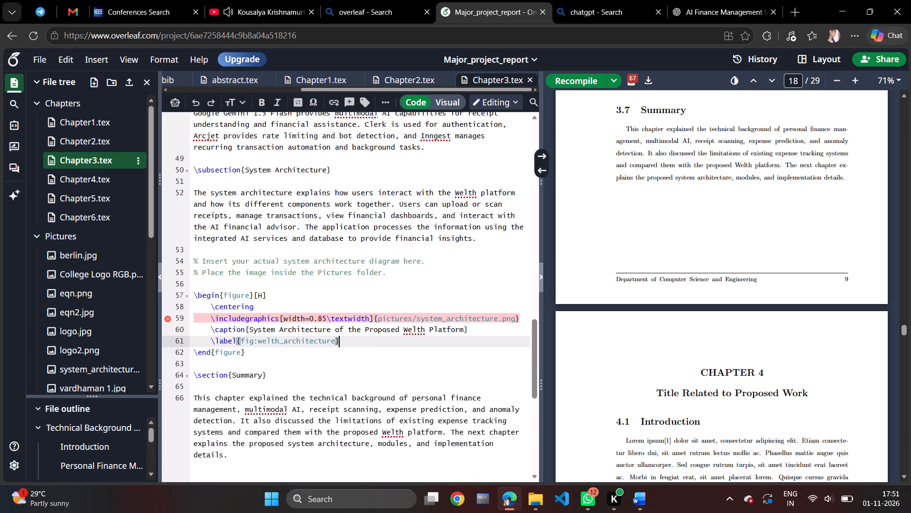
{"action": "scroll", "coordinate": [670, 193], "scroll_direction": "up", "scroll_amount": 6}
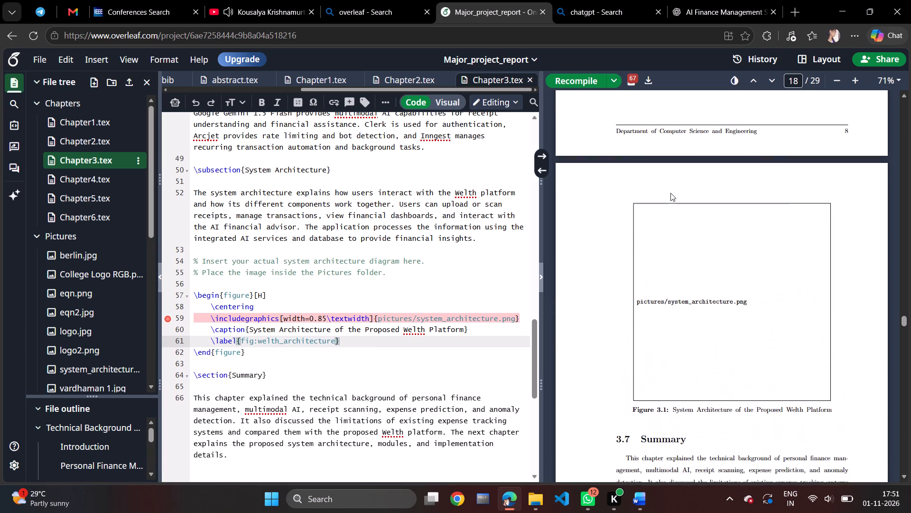
{"action": "left_click", "coordinate": [673, 276]}
{"action": "left_click", "coordinate": [679, 320]}
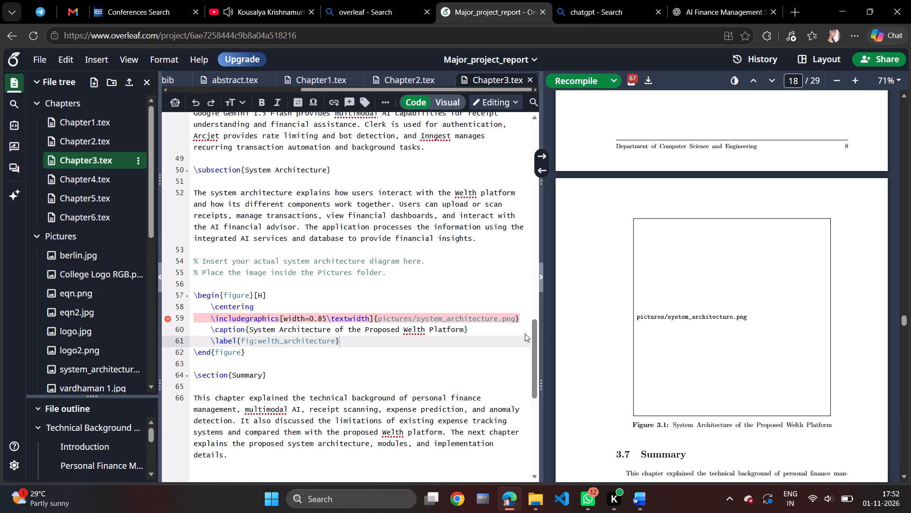
{"action": "left_click", "coordinate": [455, 351]}
{"action": "scroll", "coordinate": [455, 351], "scroll_direction": "down", "scroll_amount": 8}
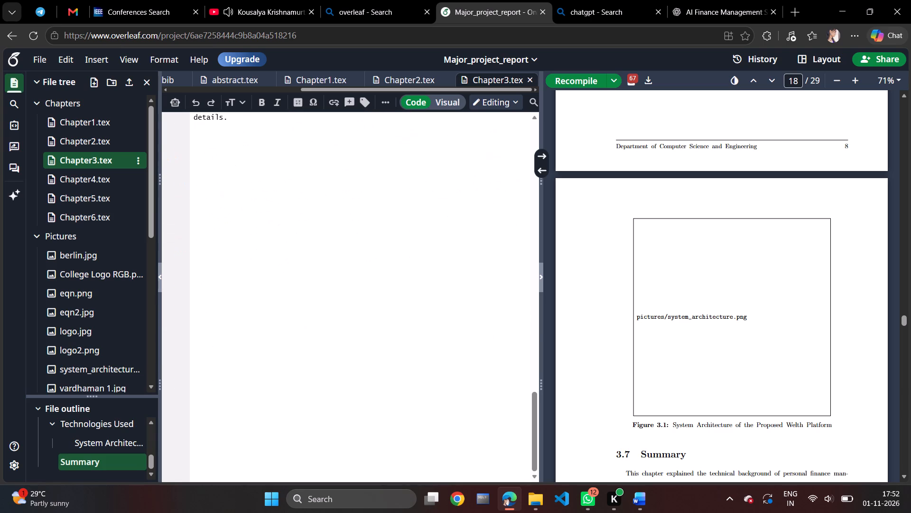
{"action": "scroll", "coordinate": [455, 351], "scroll_direction": "down", "scroll_amount": 7}
{"action": "scroll", "coordinate": [707, 337], "scroll_direction": "down", "scroll_amount": 1}
Review the template content of Chapter 4 and the start of Chapter 5 in the compiled report, returning to Chapter 4's first page.
{"action": "scroll", "coordinate": [707, 337], "scroll_direction": "down", "scroll_amount": 7}
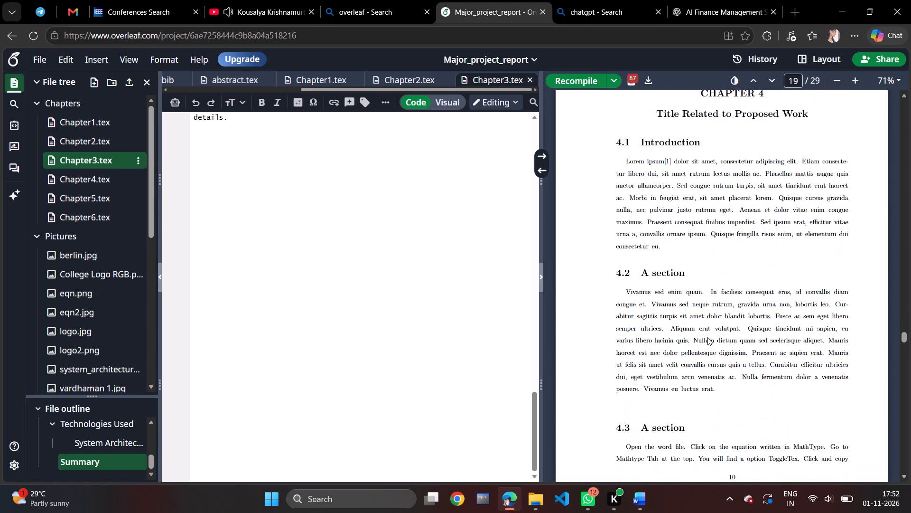
{"action": "scroll", "coordinate": [707, 337], "scroll_direction": "down", "scroll_amount": 1}
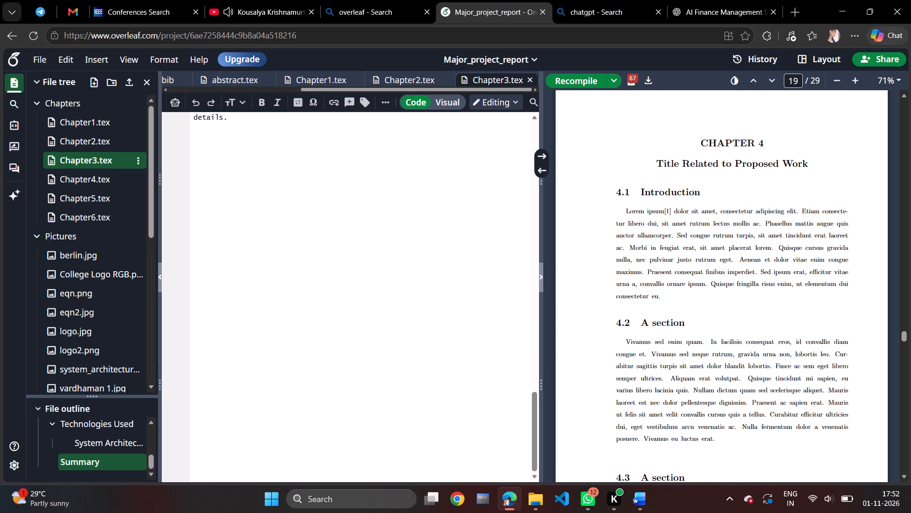
{"action": "left_click", "coordinate": [699, 142]}
{"action": "scroll", "coordinate": [699, 142], "scroll_direction": "down", "scroll_amount": 5}
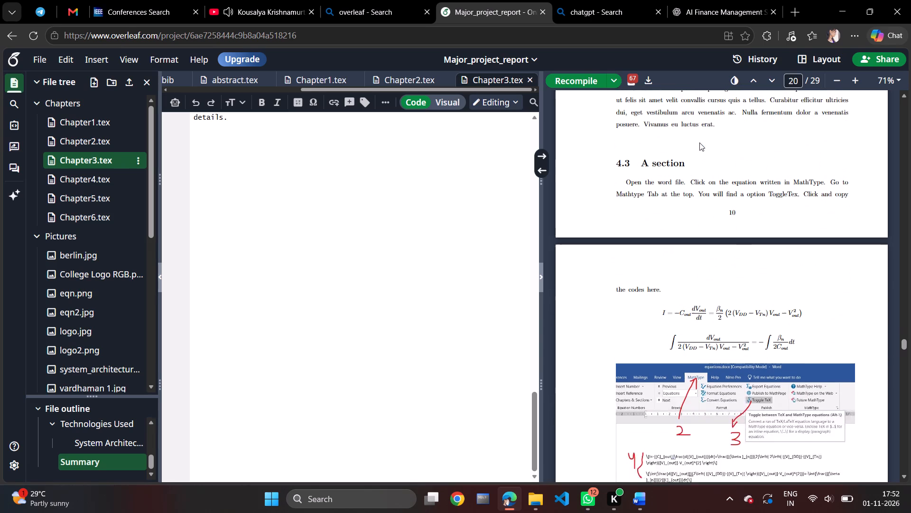
{"action": "scroll", "coordinate": [699, 142], "scroll_direction": "down", "scroll_amount": 9}
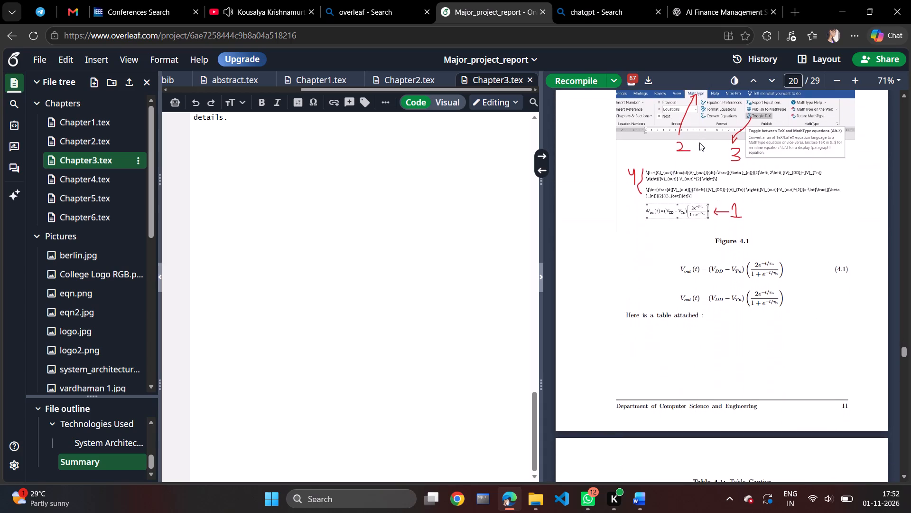
{"action": "scroll", "coordinate": [699, 142], "scroll_direction": "down", "scroll_amount": 9}
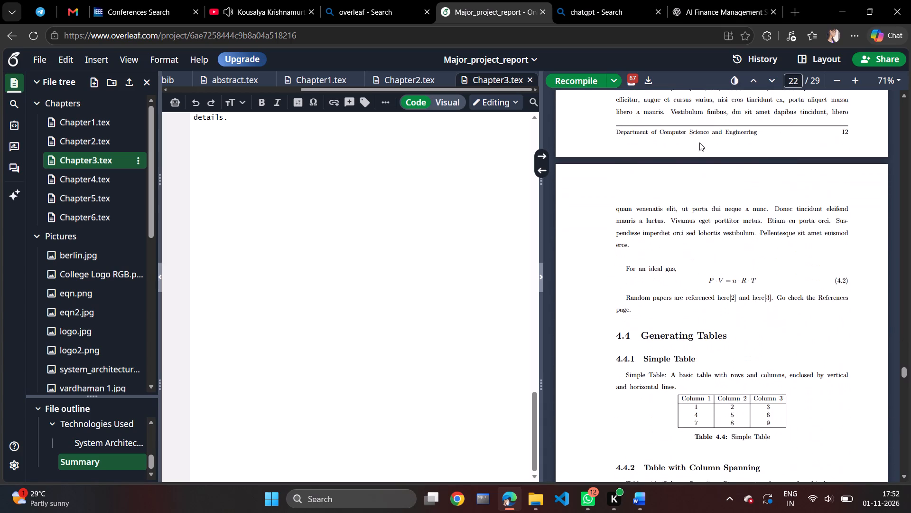
{"action": "scroll", "coordinate": [699, 142], "scroll_direction": "down", "scroll_amount": 9}
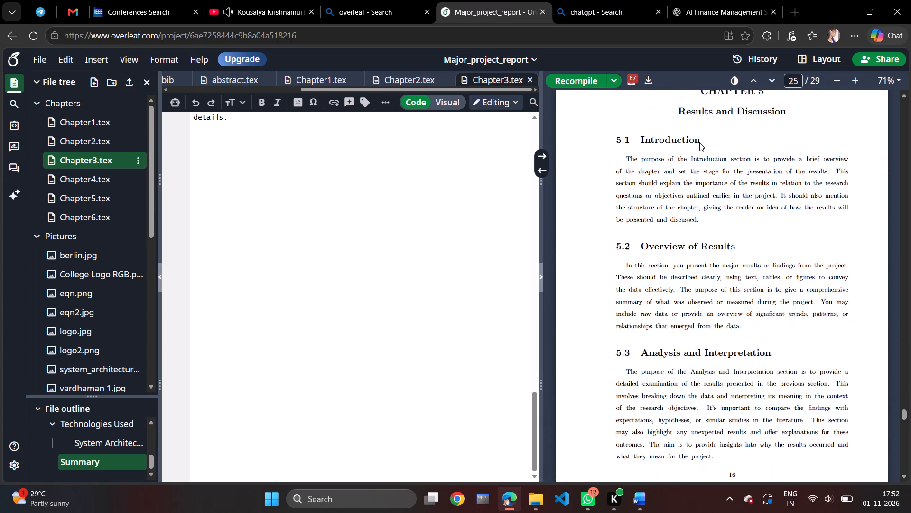
{"action": "scroll", "coordinate": [699, 142], "scroll_direction": "down", "scroll_amount": 1}
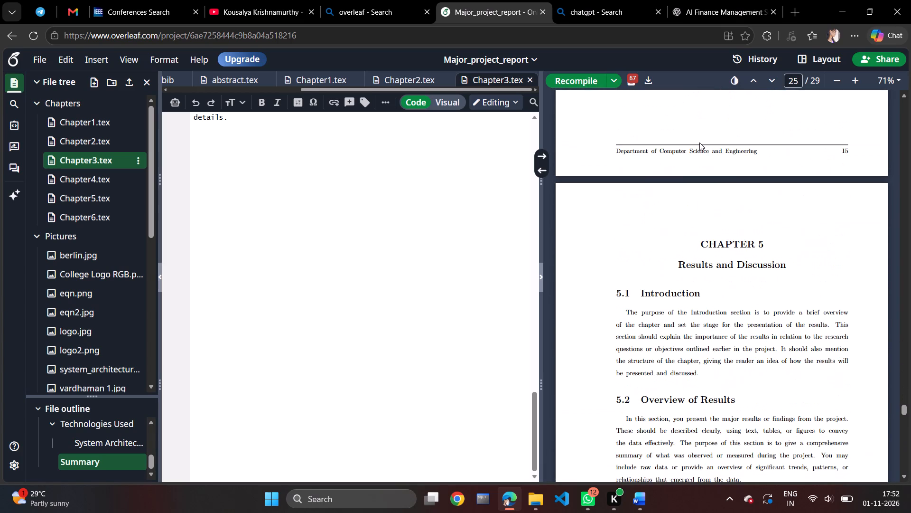
{"action": "scroll", "coordinate": [699, 142], "scroll_direction": "right", "scroll_amount": 1}
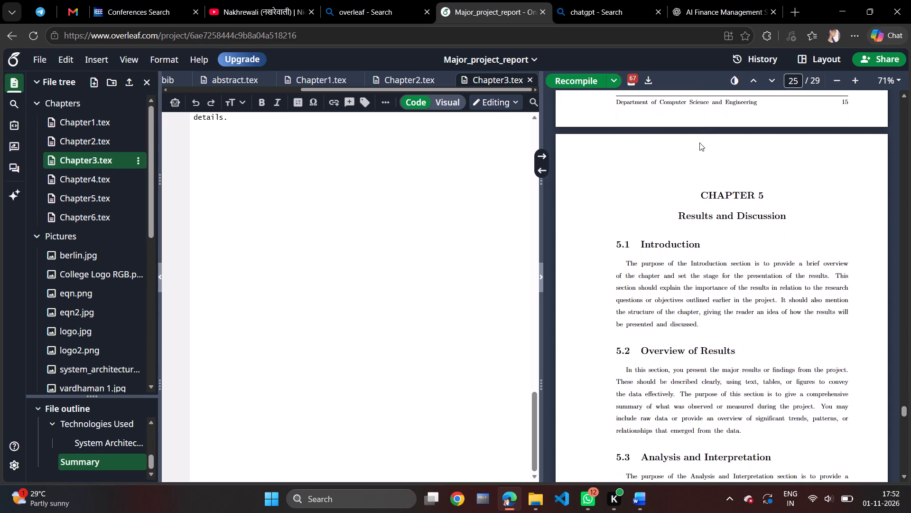
{"action": "scroll", "coordinate": [699, 142], "scroll_direction": "right", "scroll_amount": 1}
{"action": "scroll", "coordinate": [699, 142], "scroll_direction": "up", "scroll_amount": 5}
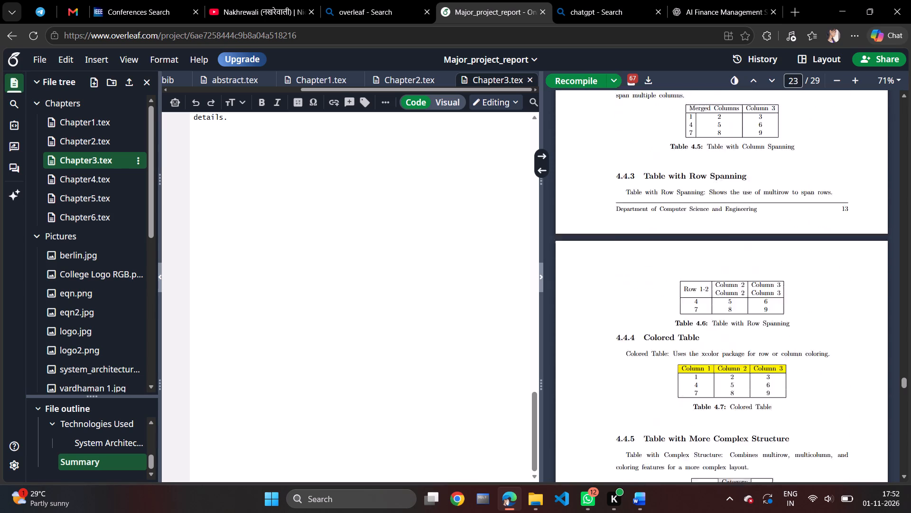
{"action": "scroll", "coordinate": [699, 142], "scroll_direction": "up", "scroll_amount": 4}
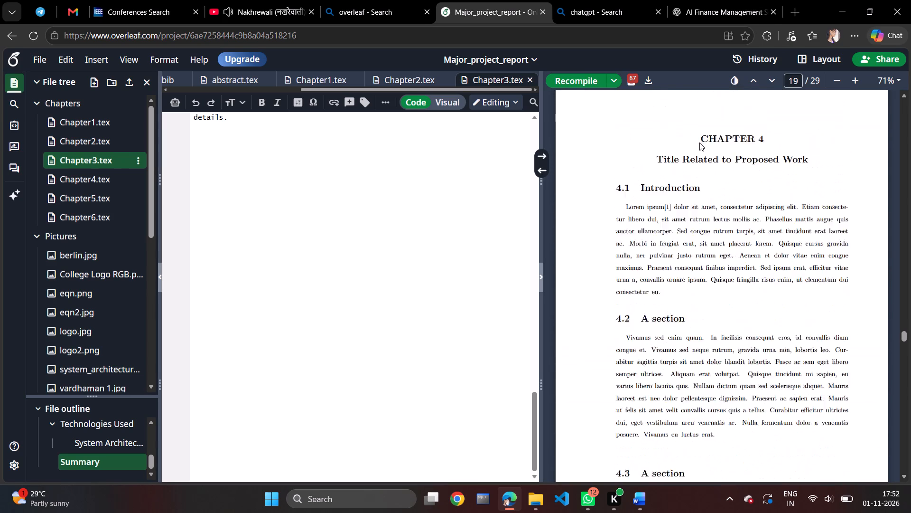
{"action": "scroll", "coordinate": [699, 142], "scroll_direction": "up", "scroll_amount": 1}
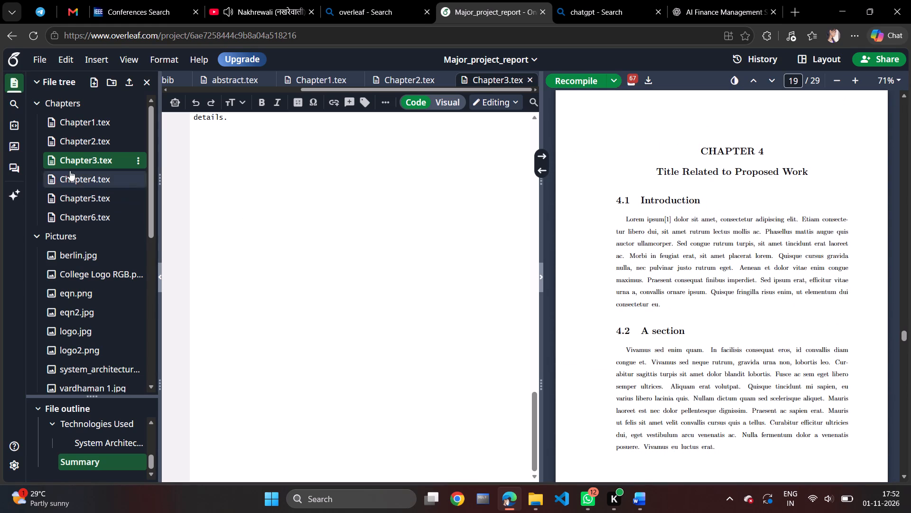
Open Chapter4.tex from the Chapters folder for editing.
{"action": "left_click", "coordinate": [78, 181]}
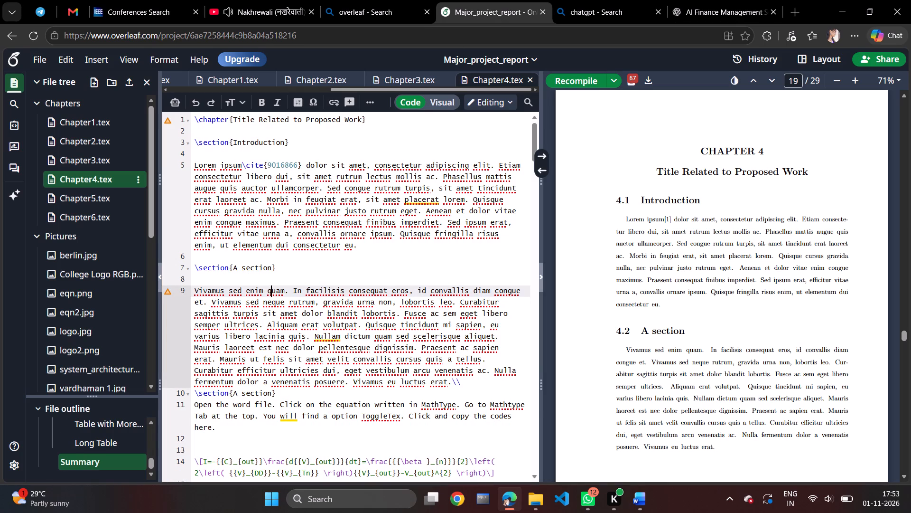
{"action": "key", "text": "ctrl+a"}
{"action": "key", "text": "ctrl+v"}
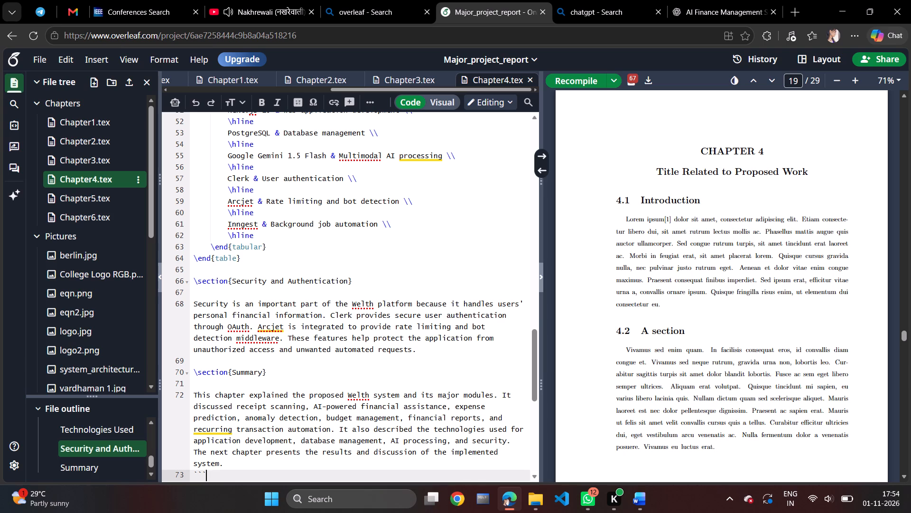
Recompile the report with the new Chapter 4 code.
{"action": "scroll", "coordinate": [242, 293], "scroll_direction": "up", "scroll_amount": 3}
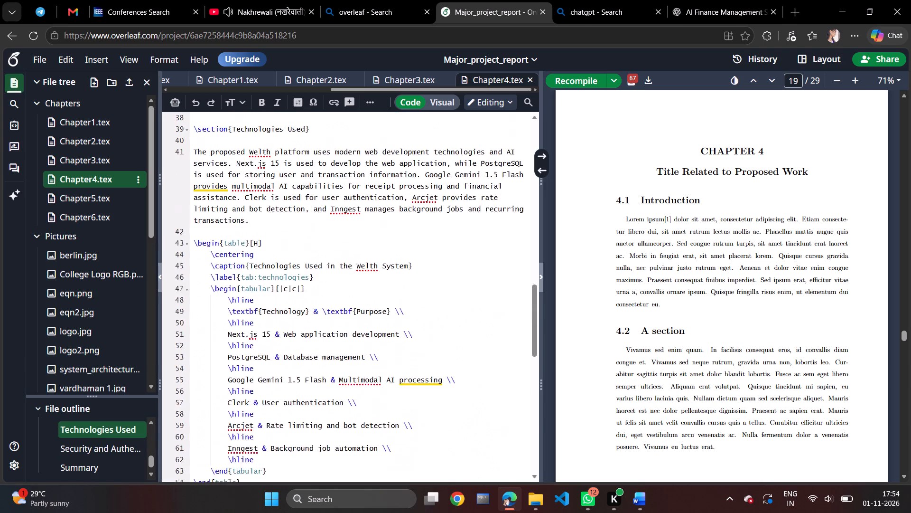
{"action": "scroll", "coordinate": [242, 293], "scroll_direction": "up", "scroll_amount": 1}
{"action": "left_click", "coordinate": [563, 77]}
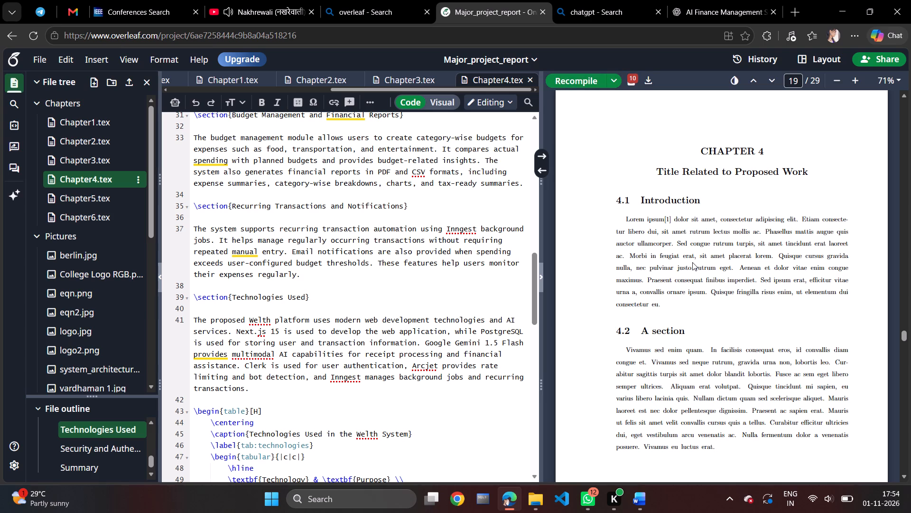
Examine the compiled pages between the Chapter 3 summary and Chapter 4, and locate the stray "latex" text in Chapter4.tex.
{"action": "scroll", "coordinate": [693, 263], "scroll_direction": "up", "scroll_amount": 1}
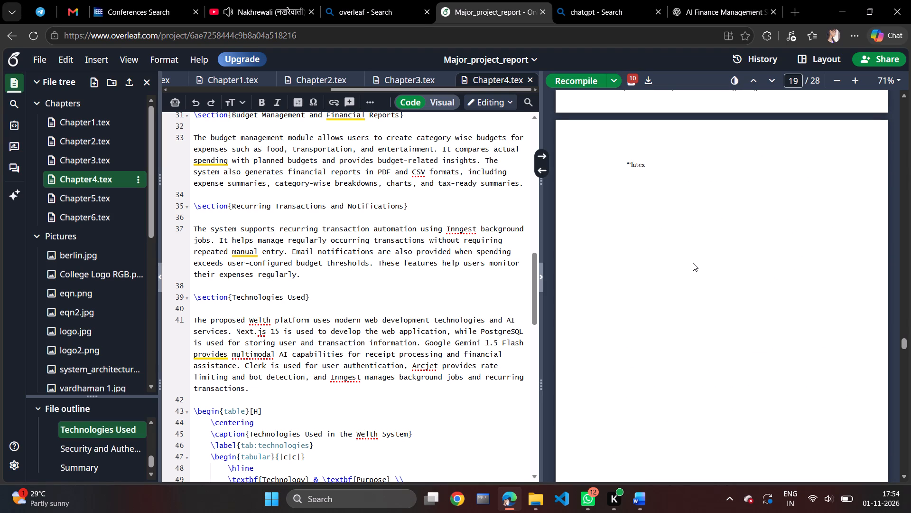
{"action": "scroll", "coordinate": [693, 263], "scroll_direction": "up", "scroll_amount": 4}
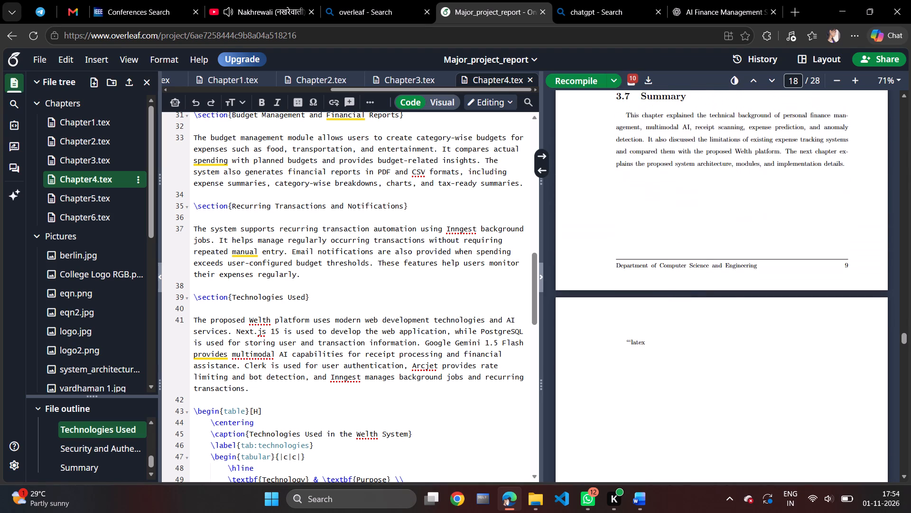
{"action": "scroll", "coordinate": [693, 263], "scroll_direction": "up", "scroll_amount": 1}
{"action": "scroll", "coordinate": [693, 263], "scroll_direction": "down", "scroll_amount": 7}
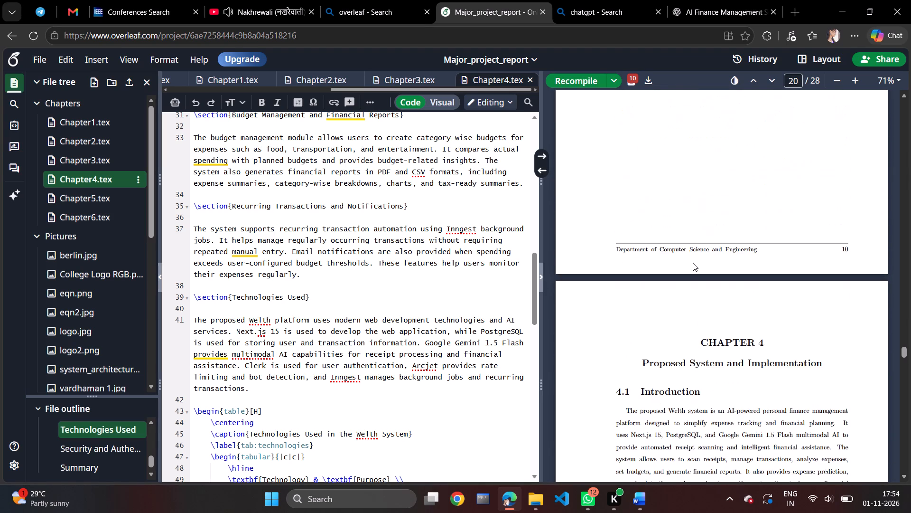
{"action": "scroll", "coordinate": [693, 263], "scroll_direction": "up", "scroll_amount": 6}
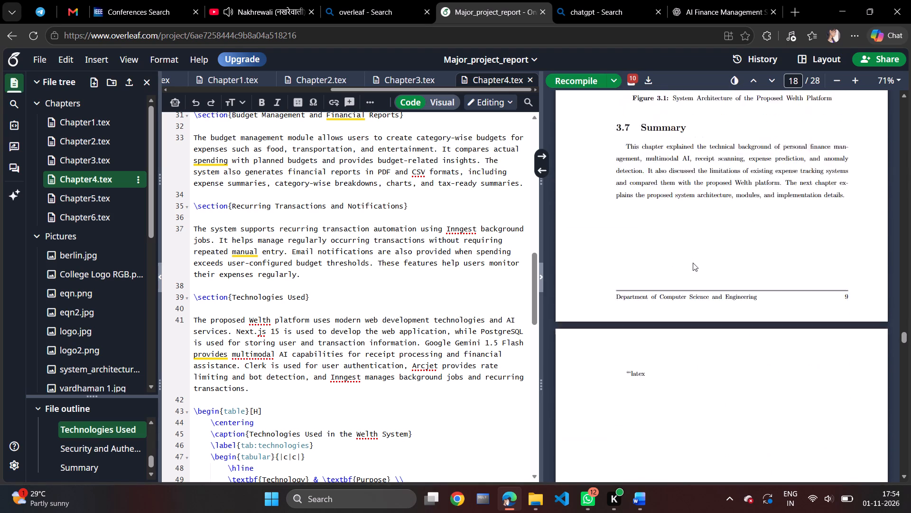
{"action": "scroll", "coordinate": [693, 263], "scroll_direction": "up", "scroll_amount": 2}
{"action": "scroll", "coordinate": [693, 263], "scroll_direction": "down", "scroll_amount": 3}
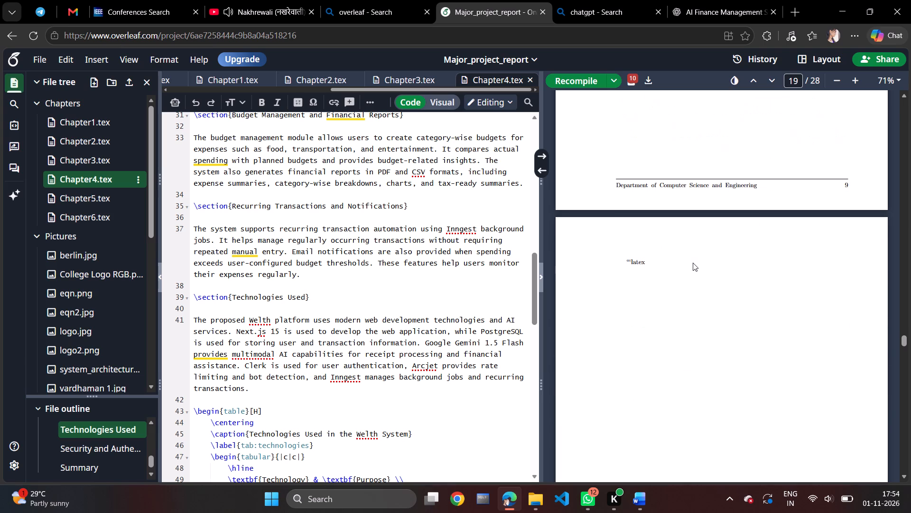
{"action": "left_click", "coordinate": [633, 266]}
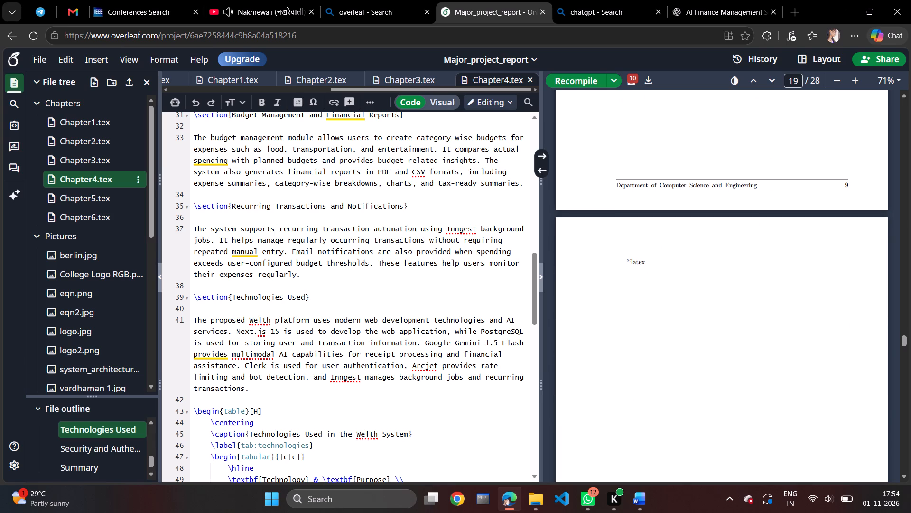
{"action": "triple_click", "coordinate": [634, 266]}
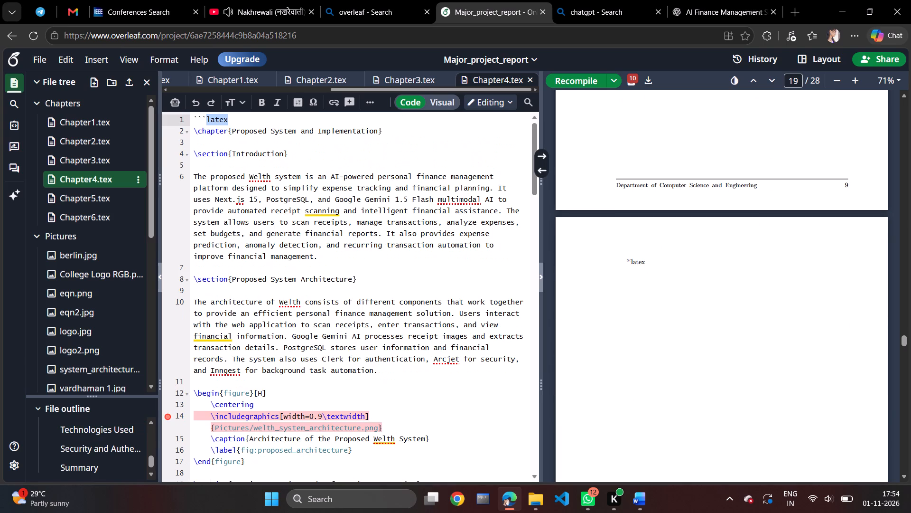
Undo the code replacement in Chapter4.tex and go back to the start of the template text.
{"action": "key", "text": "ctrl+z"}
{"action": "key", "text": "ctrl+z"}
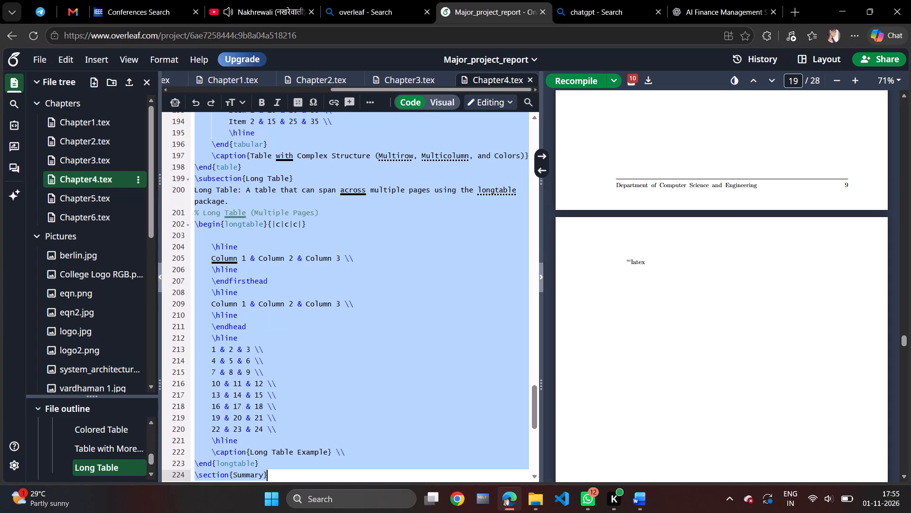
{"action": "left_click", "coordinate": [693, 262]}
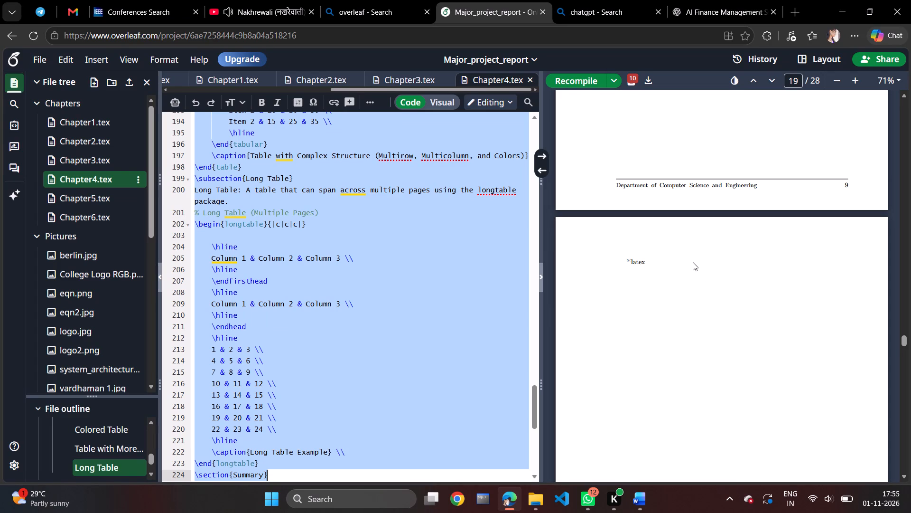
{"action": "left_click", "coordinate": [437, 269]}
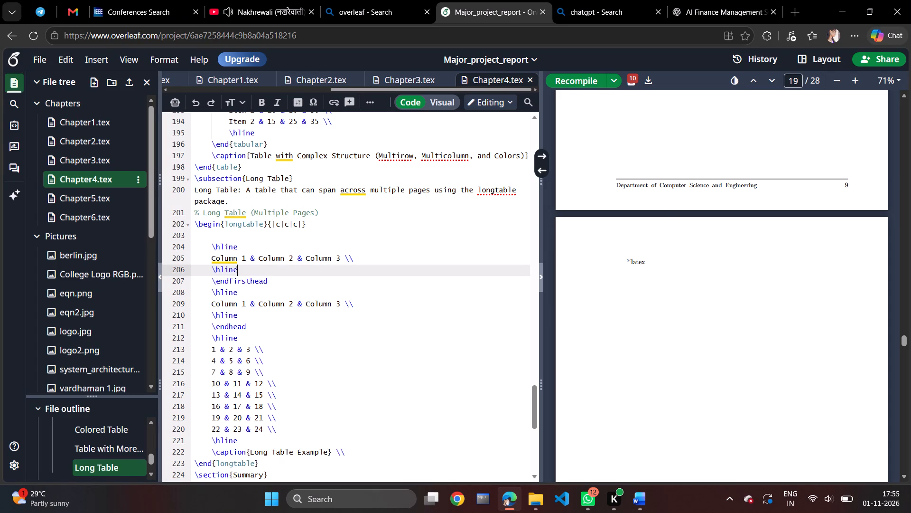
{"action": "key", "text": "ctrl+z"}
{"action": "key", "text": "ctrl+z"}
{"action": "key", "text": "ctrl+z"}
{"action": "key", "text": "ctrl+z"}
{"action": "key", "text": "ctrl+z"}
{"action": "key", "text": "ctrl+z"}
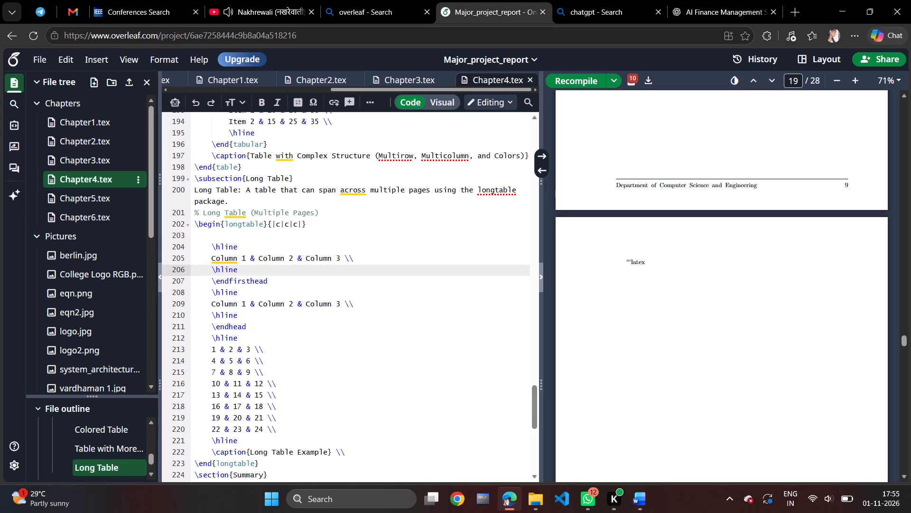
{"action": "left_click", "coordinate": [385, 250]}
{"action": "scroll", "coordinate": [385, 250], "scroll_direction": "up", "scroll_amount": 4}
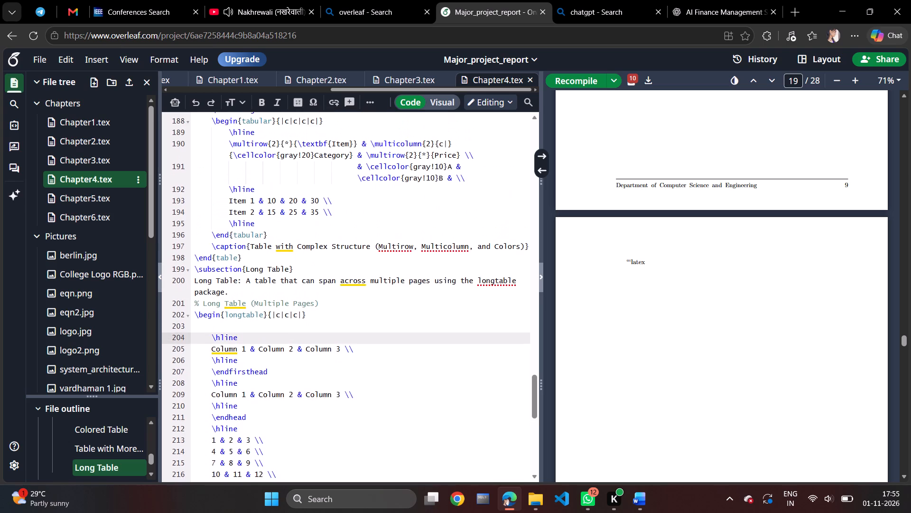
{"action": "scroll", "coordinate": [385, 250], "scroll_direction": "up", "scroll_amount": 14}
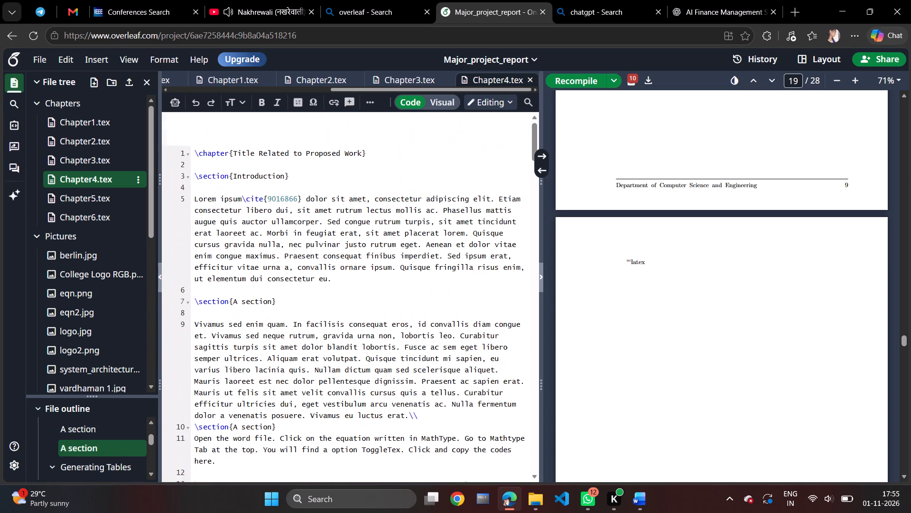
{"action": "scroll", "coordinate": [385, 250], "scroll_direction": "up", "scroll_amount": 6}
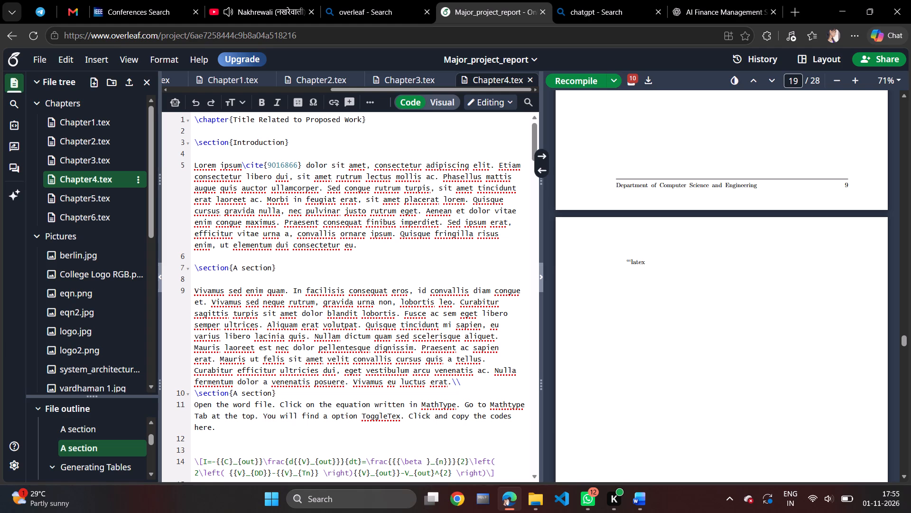
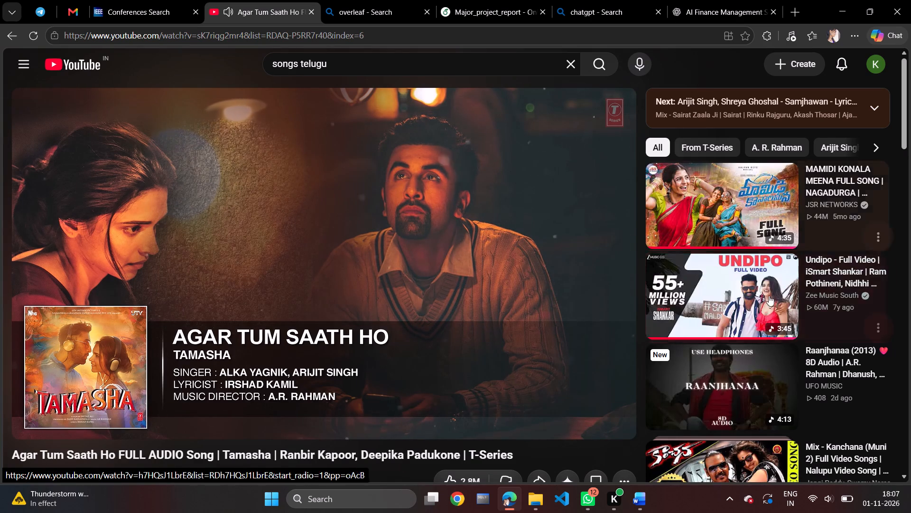
{"action": "scroll", "coordinate": [772, 370], "scroll_direction": "down", "scroll_amount": 6}
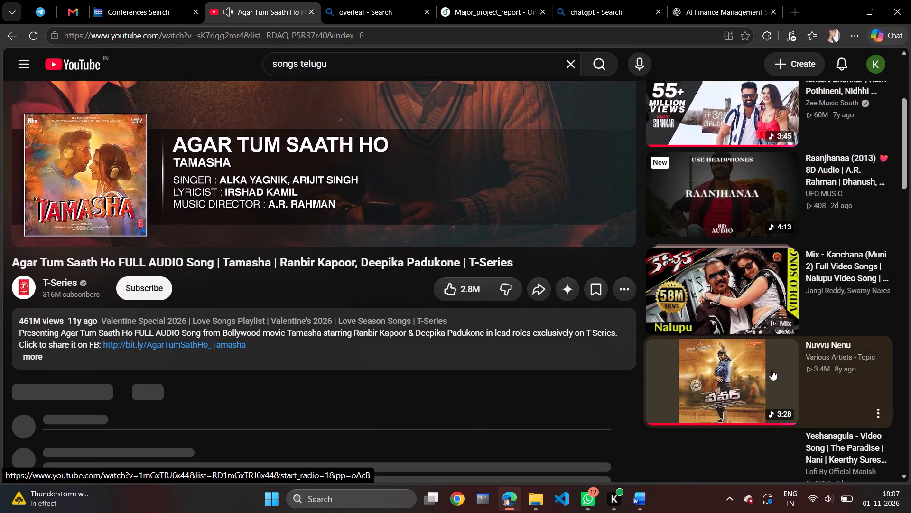
{"action": "scroll", "coordinate": [772, 370], "scroll_direction": "down", "scroll_amount": 4}
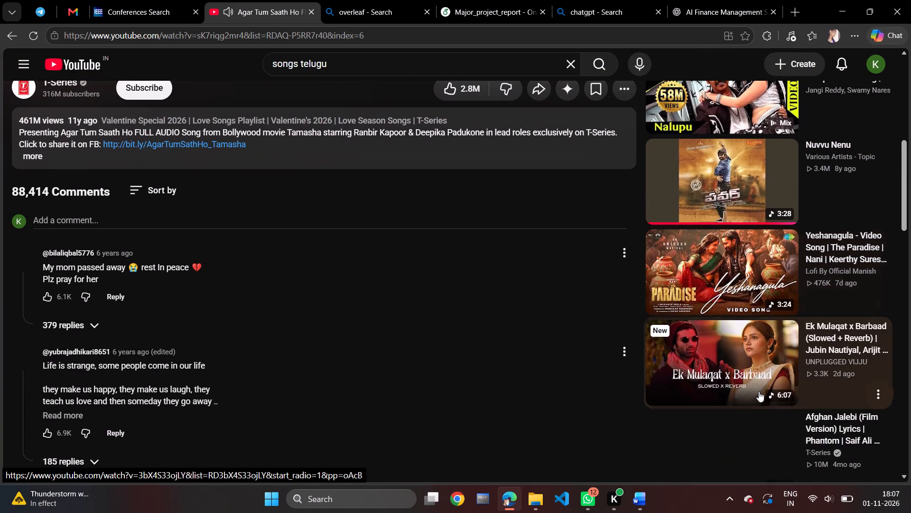
{"action": "scroll", "coordinate": [759, 391], "scroll_direction": "down", "scroll_amount": 5}
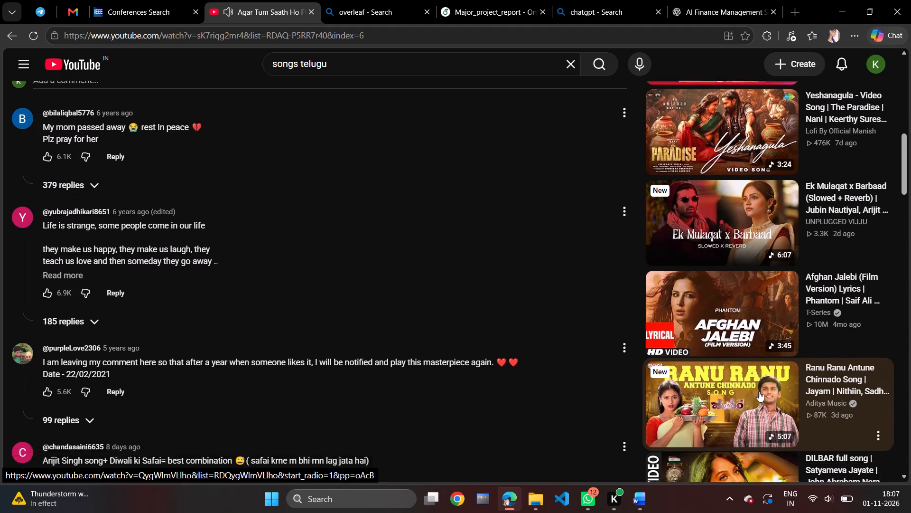
{"action": "scroll", "coordinate": [759, 391], "scroll_direction": "down", "scroll_amount": 5}
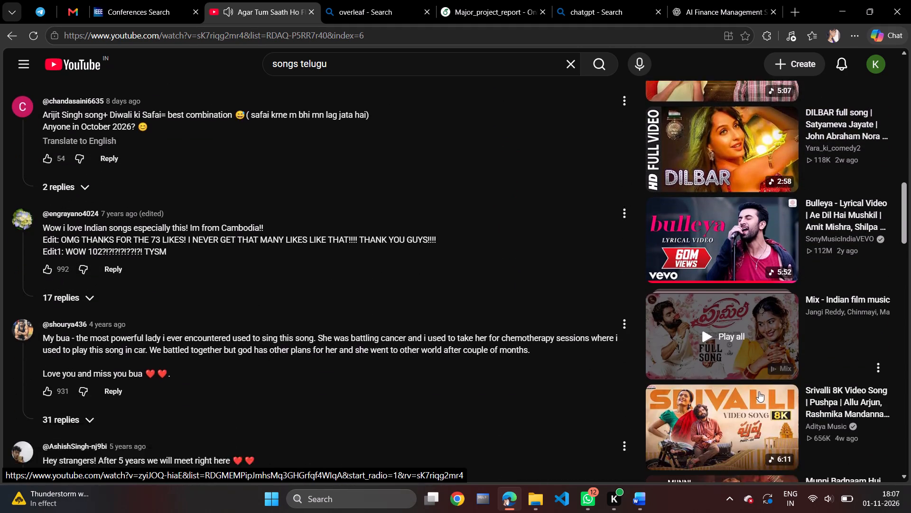
{"action": "scroll", "coordinate": [759, 391], "scroll_direction": "down", "scroll_amount": 6}
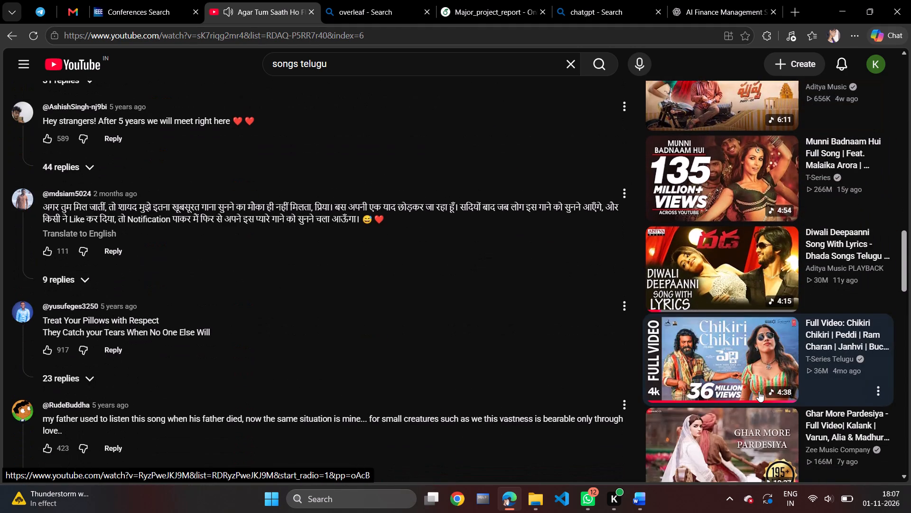
{"action": "scroll", "coordinate": [759, 391], "scroll_direction": "down", "scroll_amount": 5}
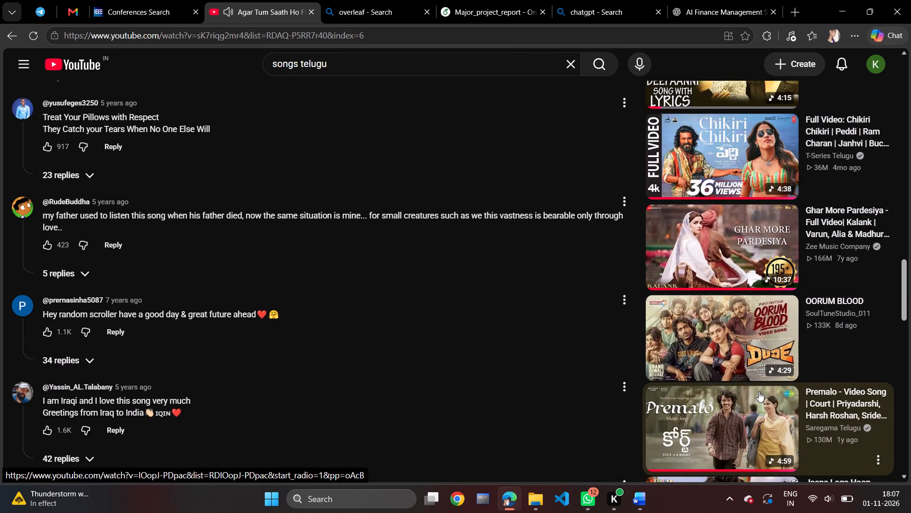
{"action": "scroll", "coordinate": [759, 391], "scroll_direction": "down", "scroll_amount": 3}
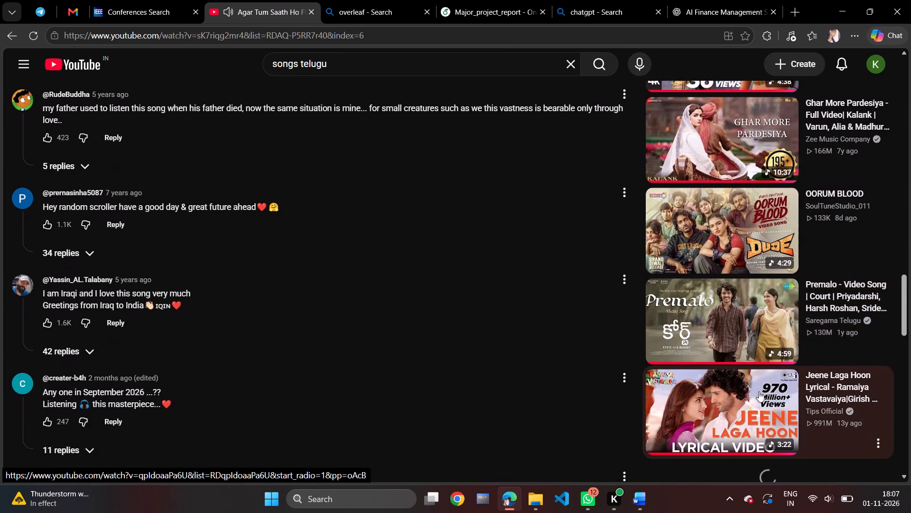
{"action": "scroll", "coordinate": [759, 391], "scroll_direction": "down", "scroll_amount": 3}
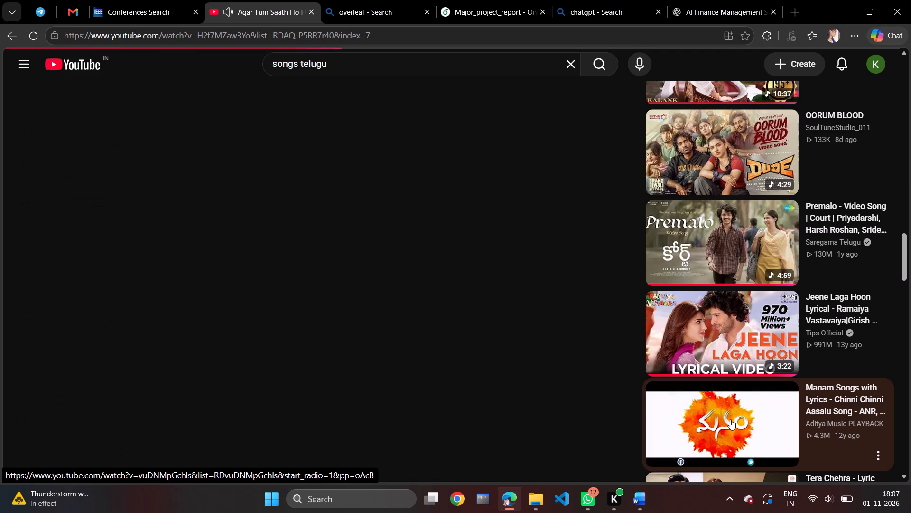
{"action": "left_click", "coordinate": [702, 432]}
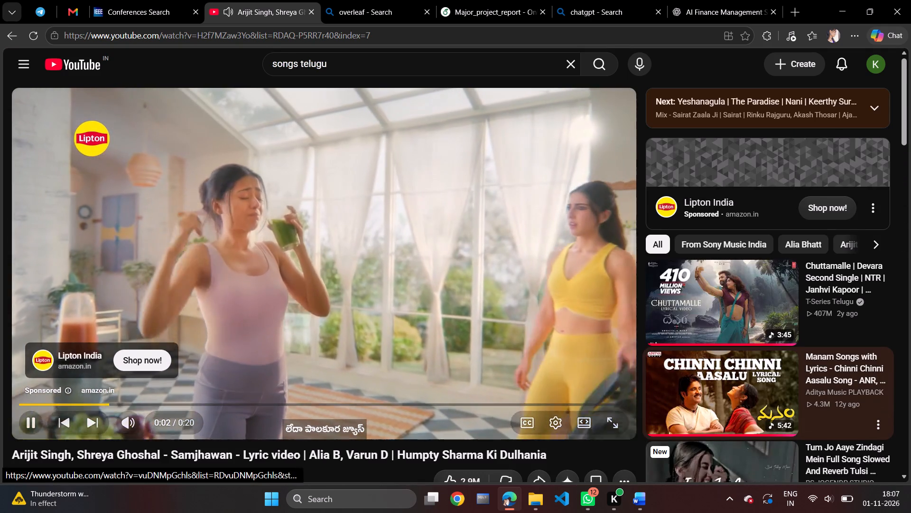
{"action": "left_click", "coordinate": [709, 374]}
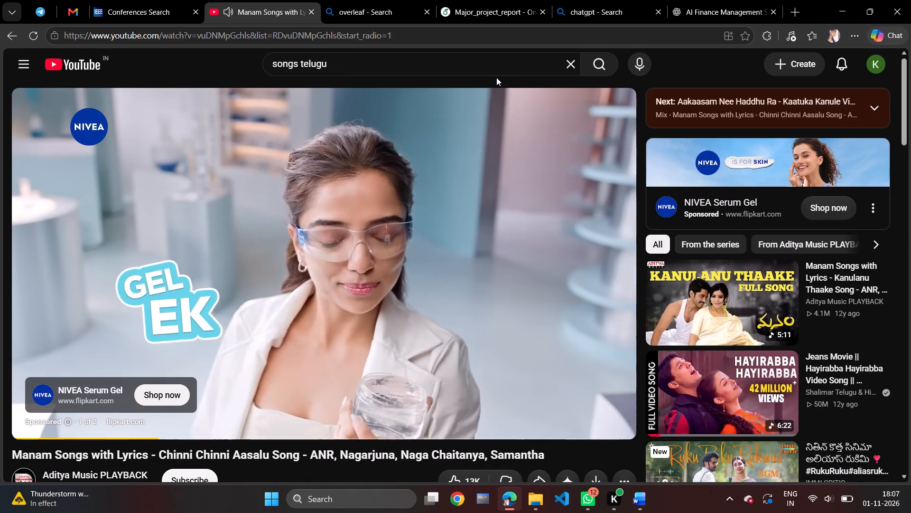
Browse the YouTube home feed and return to the full page of the playing Manam song.
{"action": "left_click", "coordinate": [15, 63]}
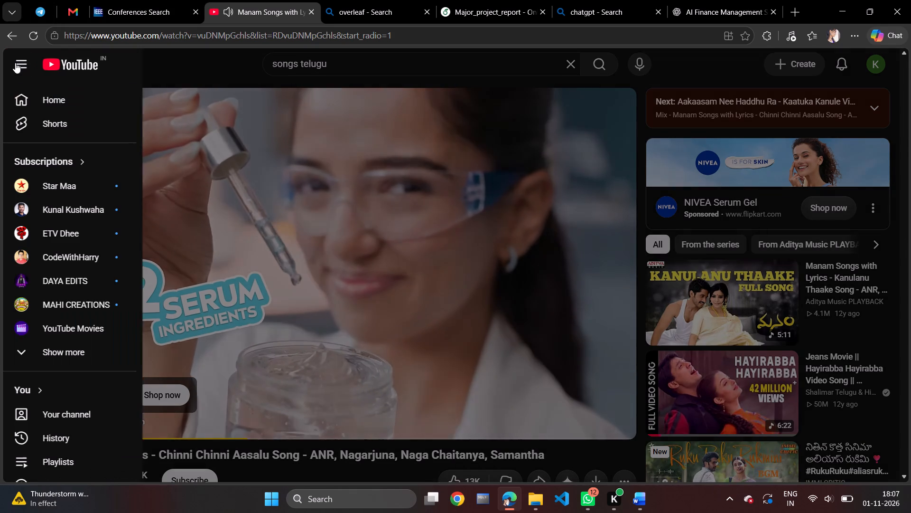
{"action": "left_click", "coordinate": [36, 91]}
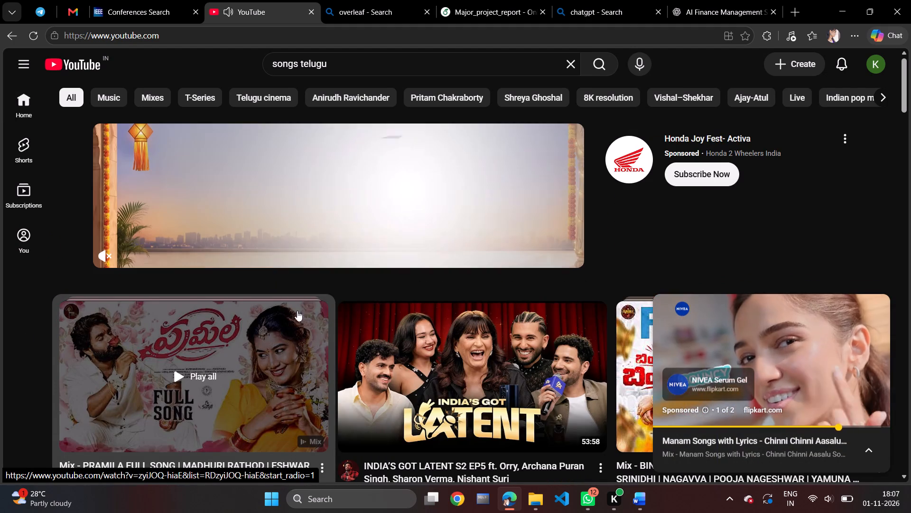
{"action": "scroll", "coordinate": [394, 383], "scroll_direction": "down", "scroll_amount": 4}
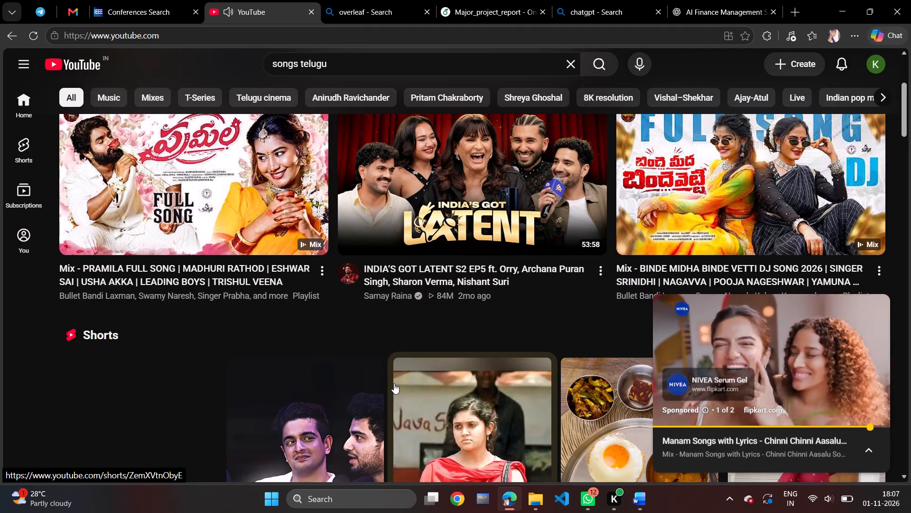
{"action": "scroll", "coordinate": [394, 383], "scroll_direction": "down", "scroll_amount": 2}
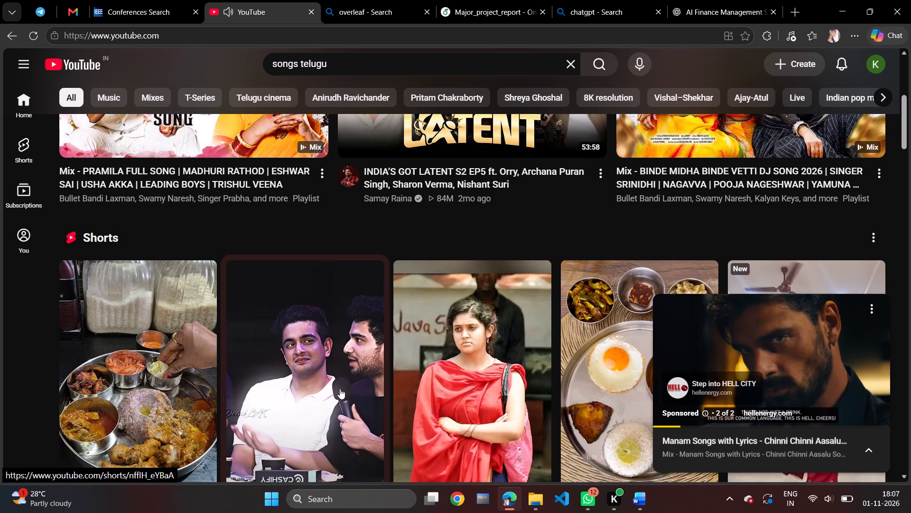
{"action": "scroll", "coordinate": [338, 385], "scroll_direction": "down", "scroll_amount": 5}
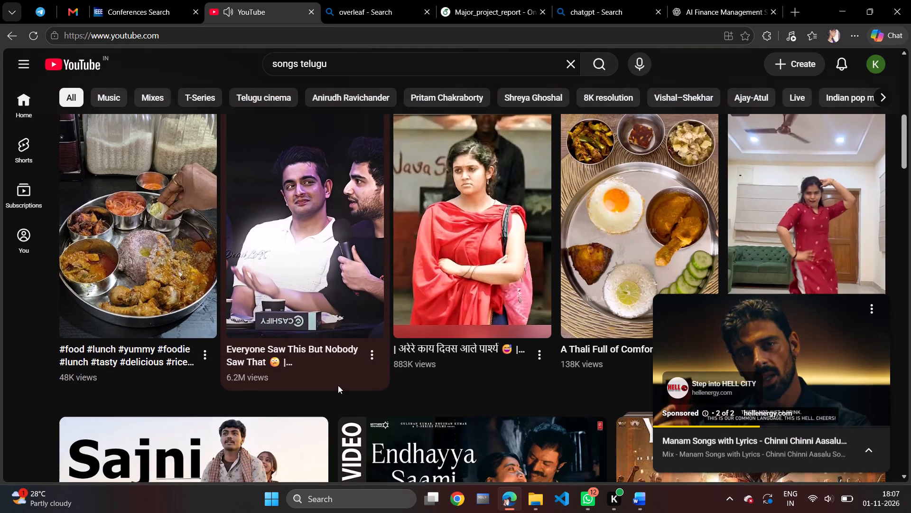
{"action": "scroll", "coordinate": [338, 385], "scroll_direction": "down", "scroll_amount": 7}
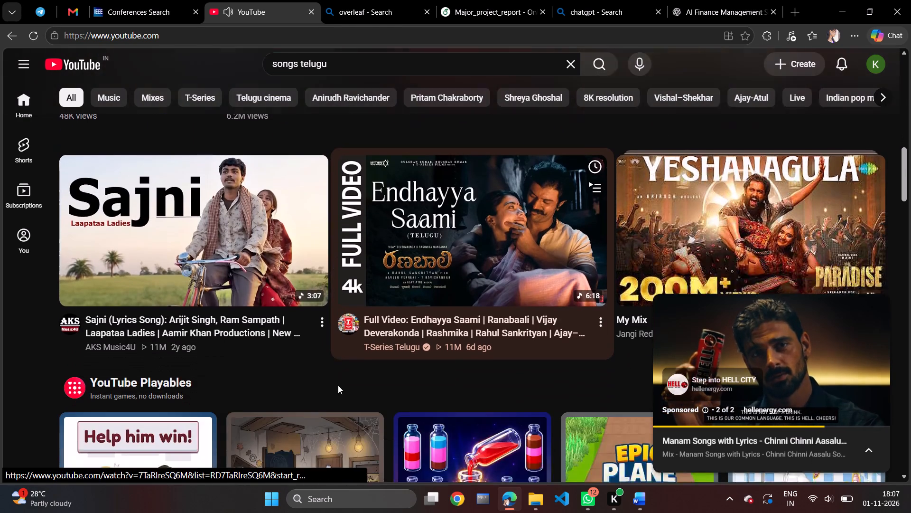
{"action": "scroll", "coordinate": [338, 385], "scroll_direction": "down", "scroll_amount": 7}
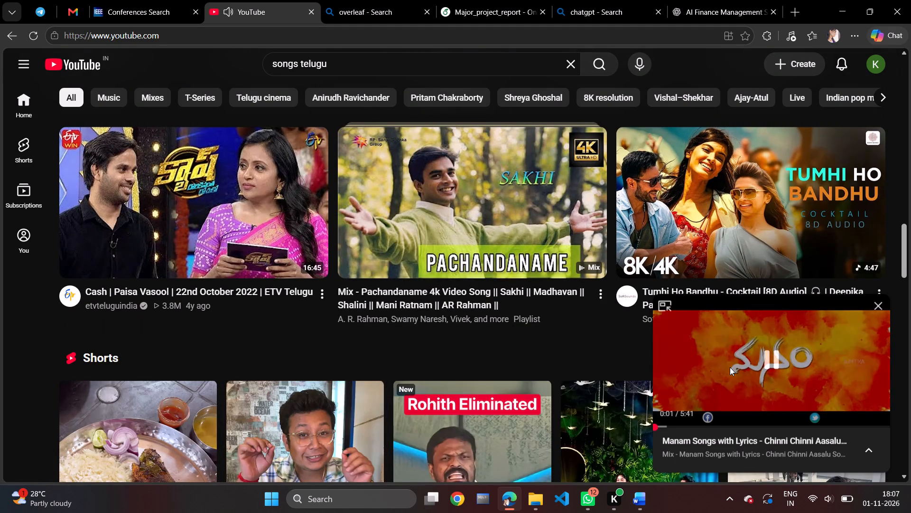
{"action": "left_click", "coordinate": [668, 310]}
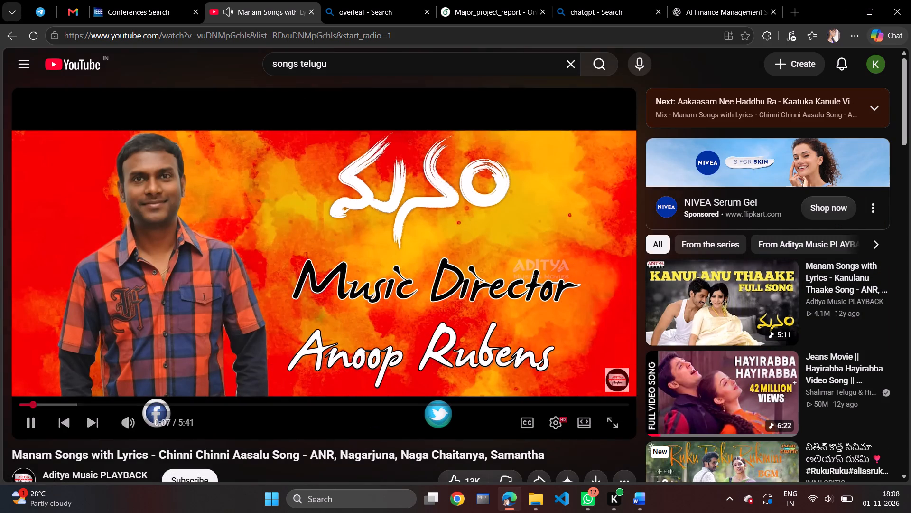
{"action": "left_click", "coordinate": [312, 470]}
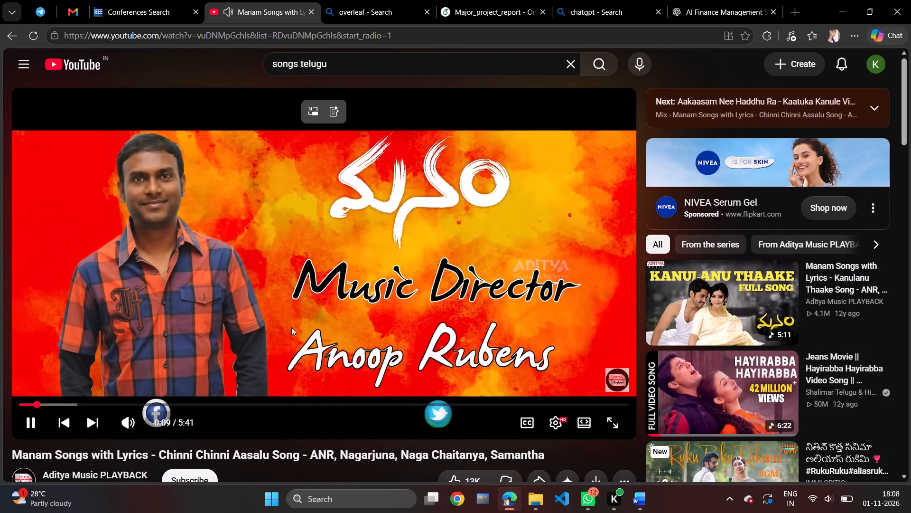
{"action": "left_click", "coordinate": [291, 457]}
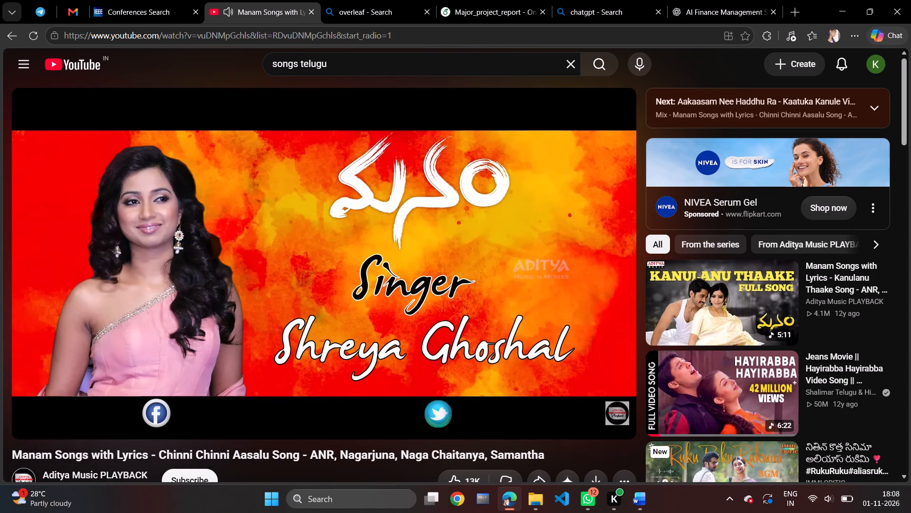
{"action": "left_click", "coordinate": [502, 13]}
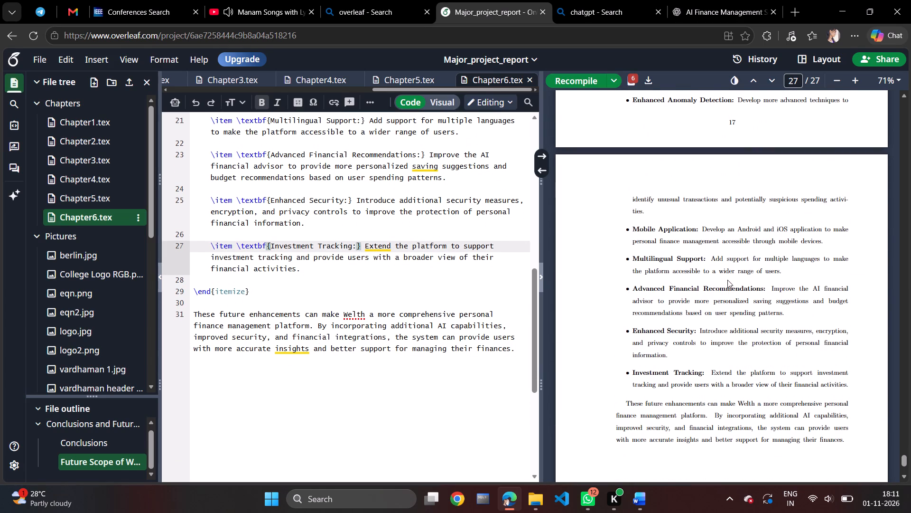
{"action": "scroll", "coordinate": [401, 314], "scroll_direction": "up", "scroll_amount": 5}
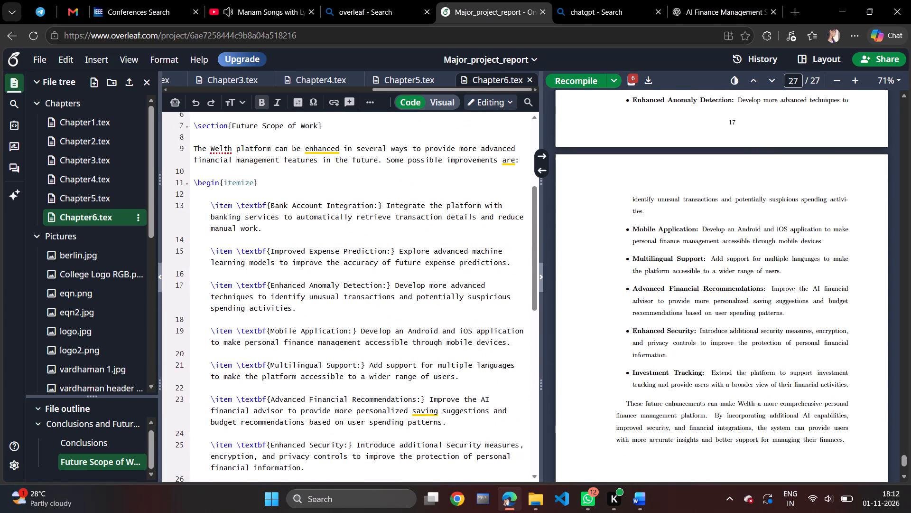
{"action": "scroll", "coordinate": [401, 314], "scroll_direction": "up", "scroll_amount": 1}
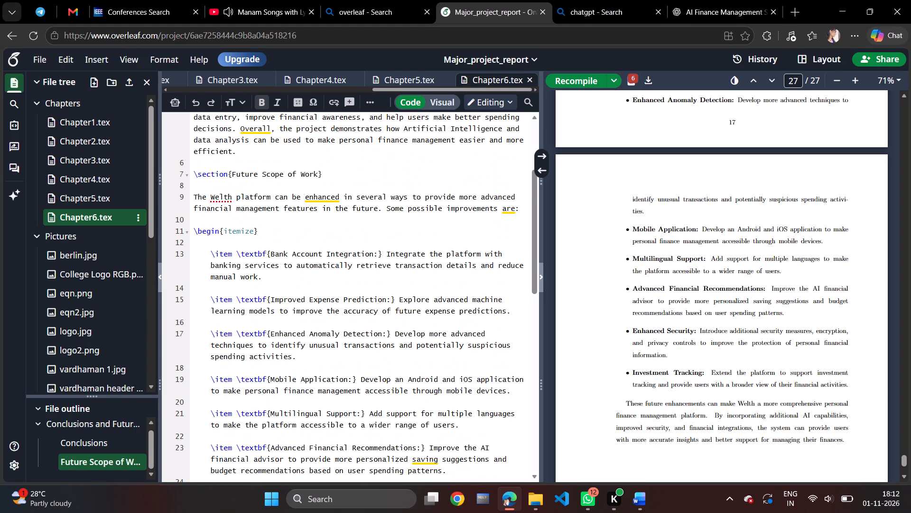
{"action": "left_click_drag", "start_coordinate": [194, 171], "coordinate": [288, 349]}
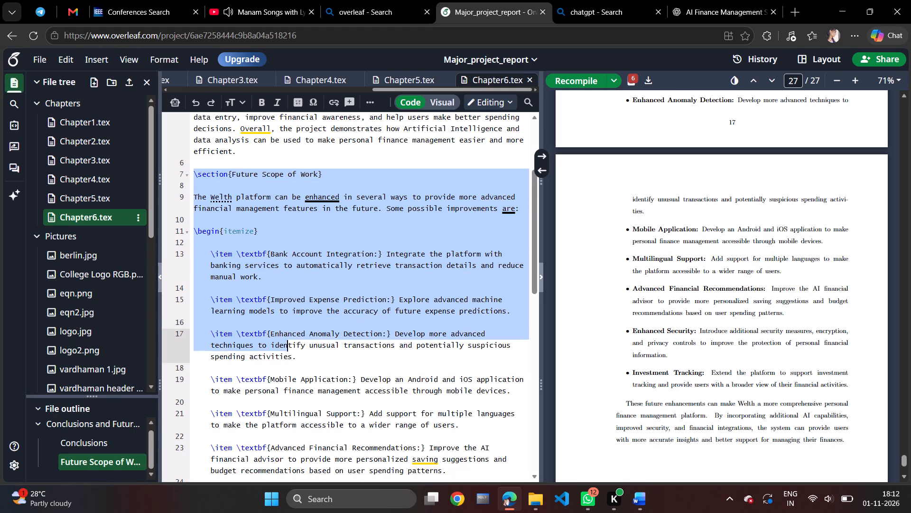
{"action": "left_click_drag", "start_coordinate": [288, 349], "coordinate": [384, 424]}
{"action": "scroll", "coordinate": [322, 429], "scroll_direction": "up", "scroll_amount": 1}
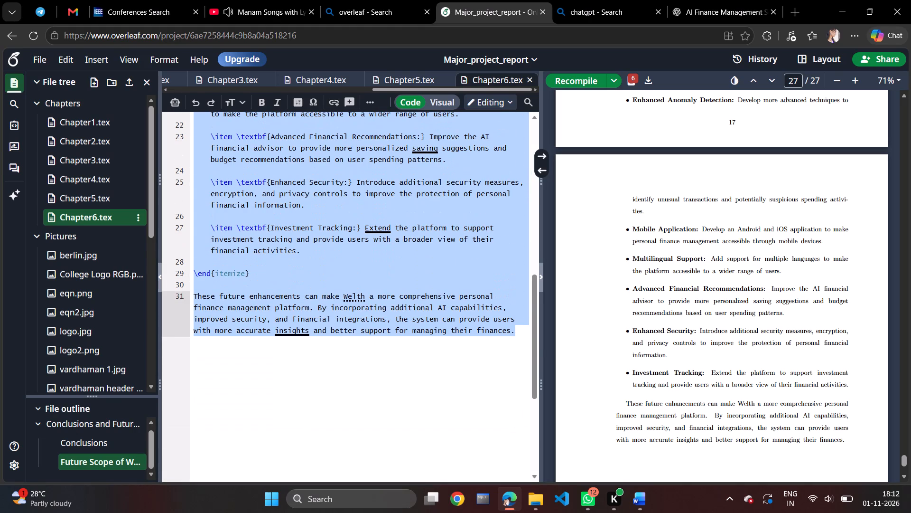
{"action": "left_click_drag", "start_coordinate": [384, 424], "coordinate": [536, 342]}
{"action": "key", "text": "ctrl+v"}
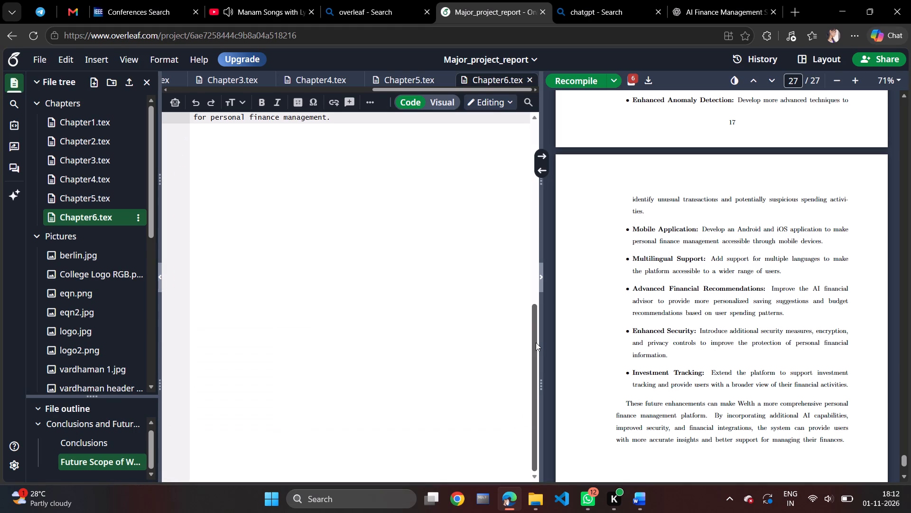
{"action": "key", "text": "ctrl+s"}
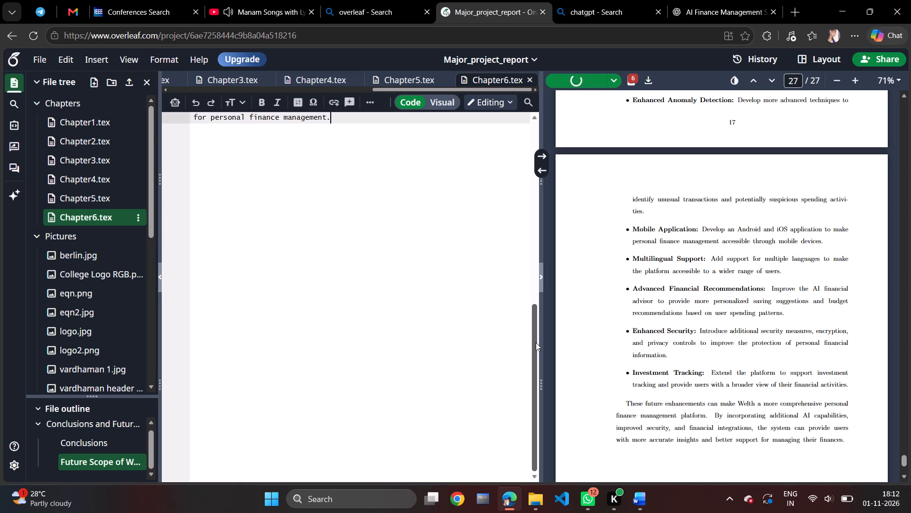
{"action": "scroll", "coordinate": [447, 369], "scroll_direction": "up", "scroll_amount": 1}
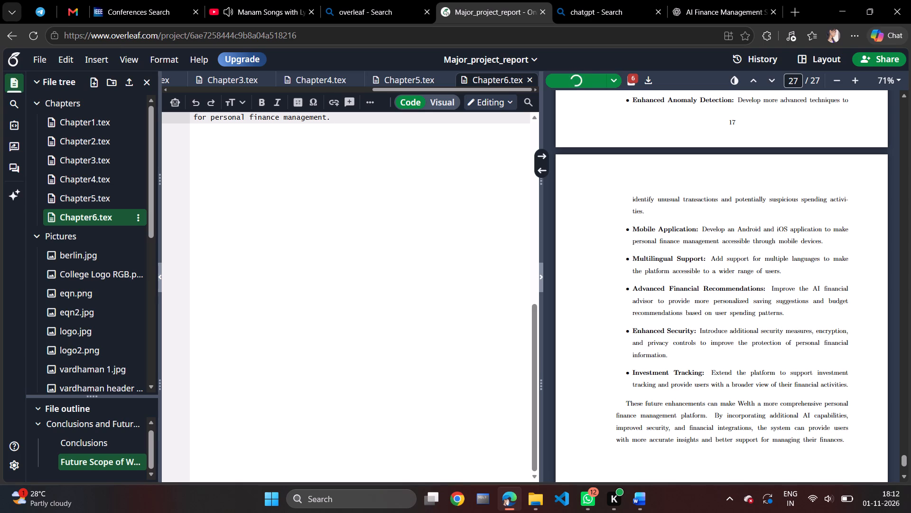
Review the shortened Future Scope of Work section in the Chapter6.tex source and in the compiled PDF, including its page break.
{"action": "scroll", "coordinate": [447, 369], "scroll_direction": "up", "scroll_amount": 6}
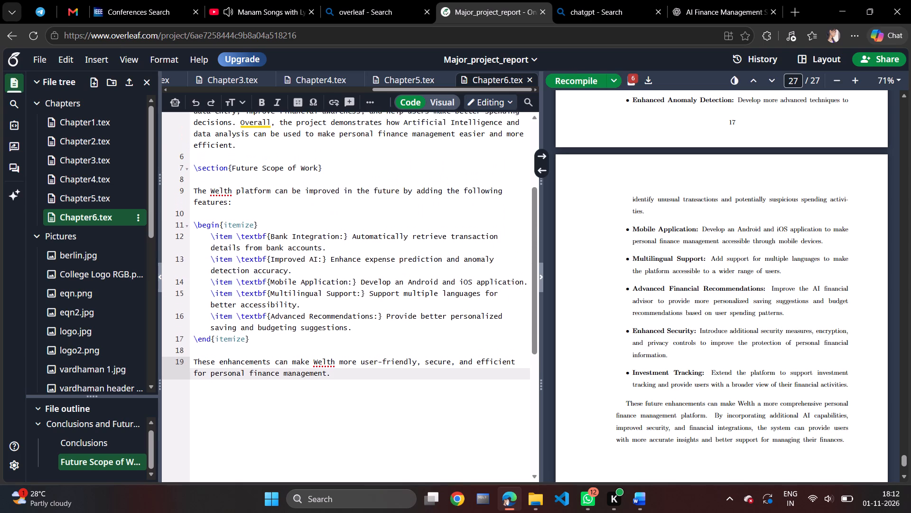
{"action": "scroll", "coordinate": [447, 369], "scroll_direction": "up", "scroll_amount": 1}
{"action": "scroll", "coordinate": [763, 325], "scroll_direction": "up", "scroll_amount": 2}
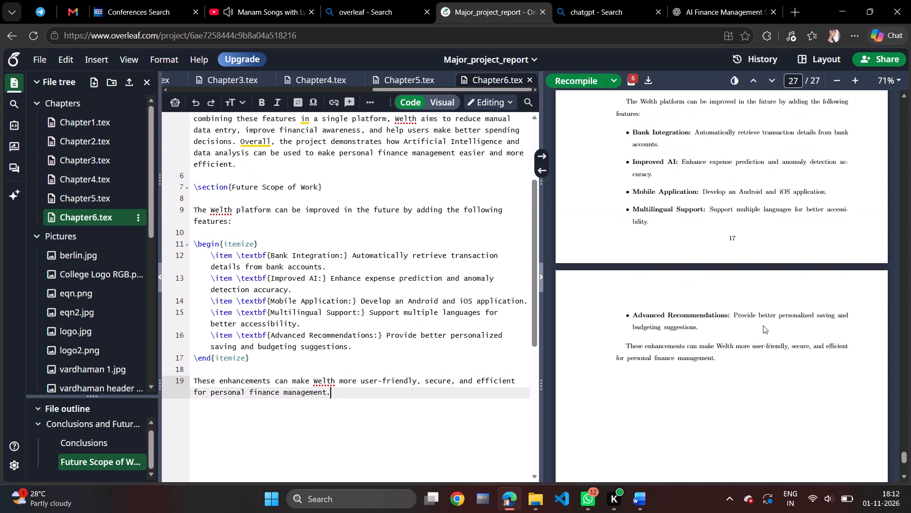
{"action": "scroll", "coordinate": [763, 325], "scroll_direction": "up", "scroll_amount": 5}
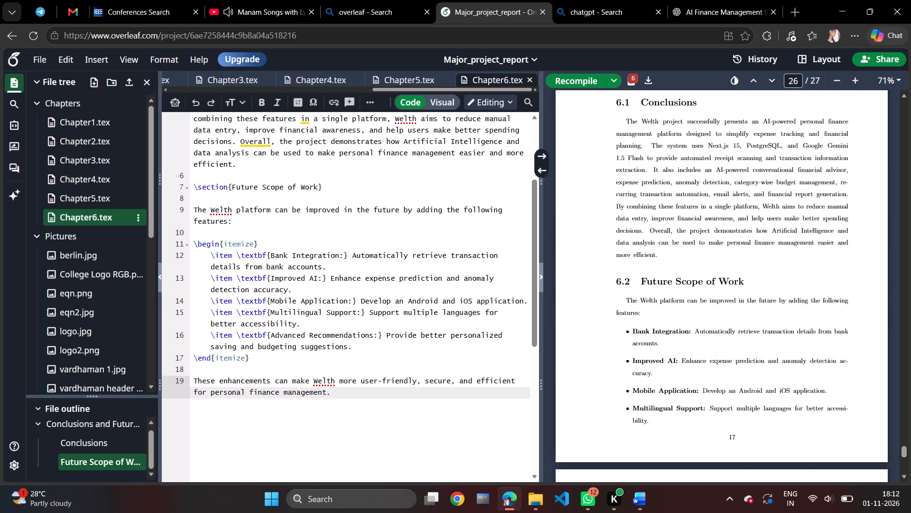
{"action": "scroll", "coordinate": [763, 325], "scroll_direction": "up", "scroll_amount": 2}
{"action": "scroll", "coordinate": [763, 325], "scroll_direction": "down", "scroll_amount": 4}
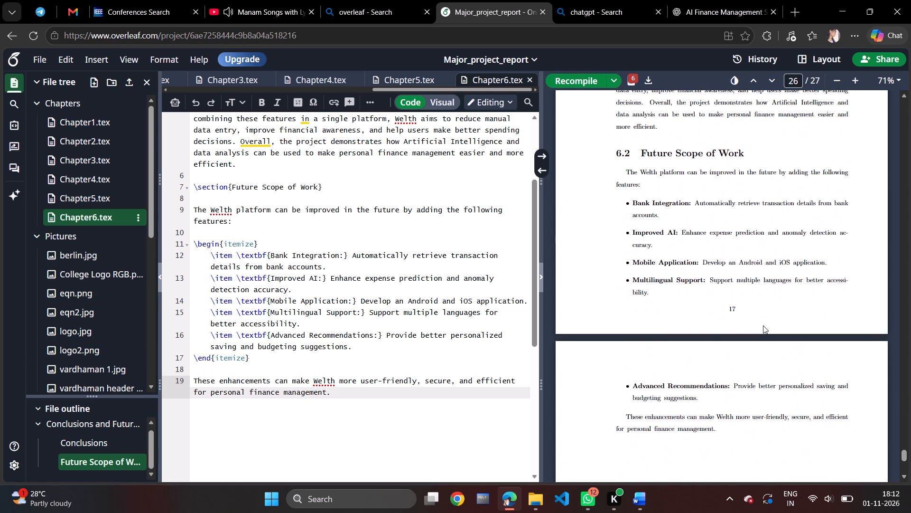
{"action": "scroll", "coordinate": [763, 325], "scroll_direction": "down", "scroll_amount": 1}
{"action": "scroll", "coordinate": [763, 325], "scroll_direction": "up", "scroll_amount": 4}
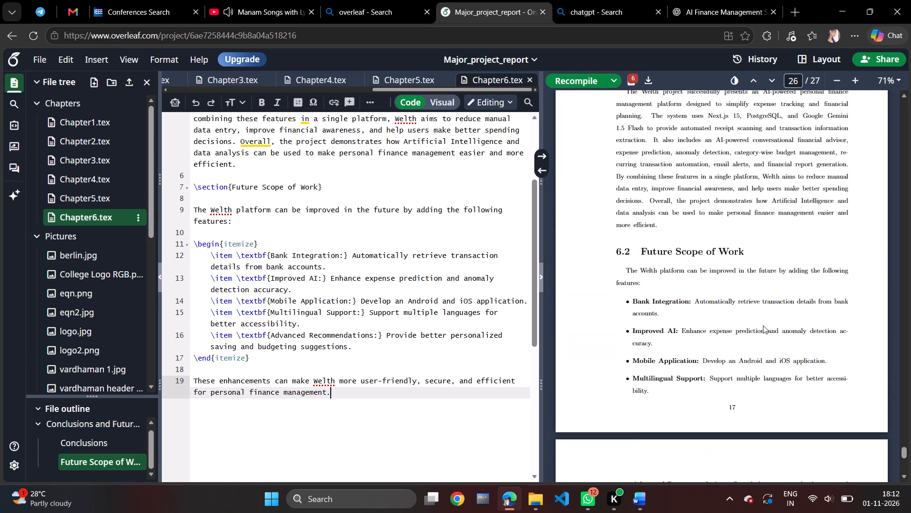
Look through the compiled report backwards from Chapter 6 to the title page, checking the chapters, front matter and certificate.
{"action": "scroll", "coordinate": [763, 325], "scroll_direction": "up", "scroll_amount": 8}
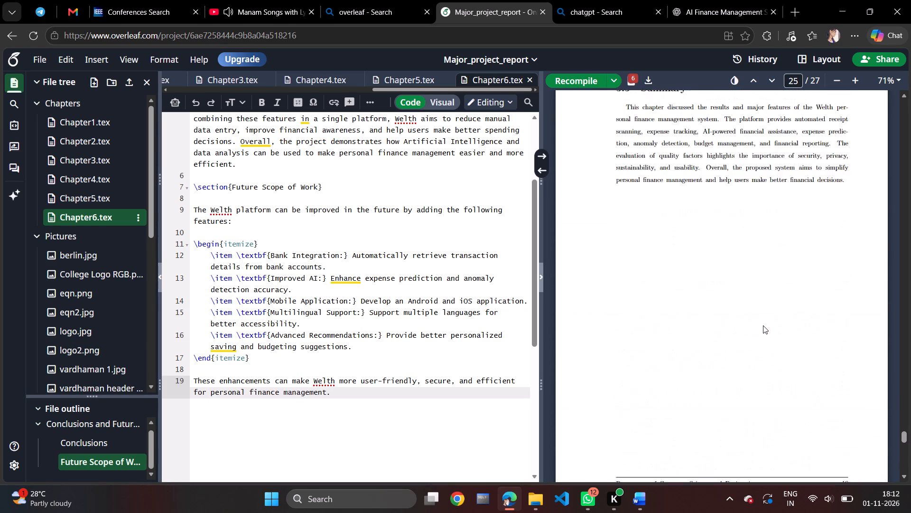
{"action": "scroll", "coordinate": [763, 325], "scroll_direction": "up", "scroll_amount": 7}
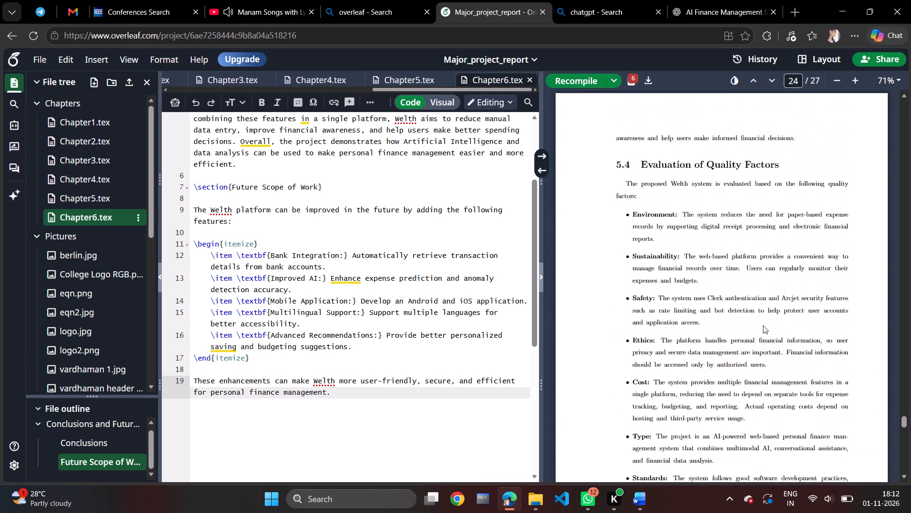
{"action": "scroll", "coordinate": [763, 325], "scroll_direction": "up", "scroll_amount": 4}
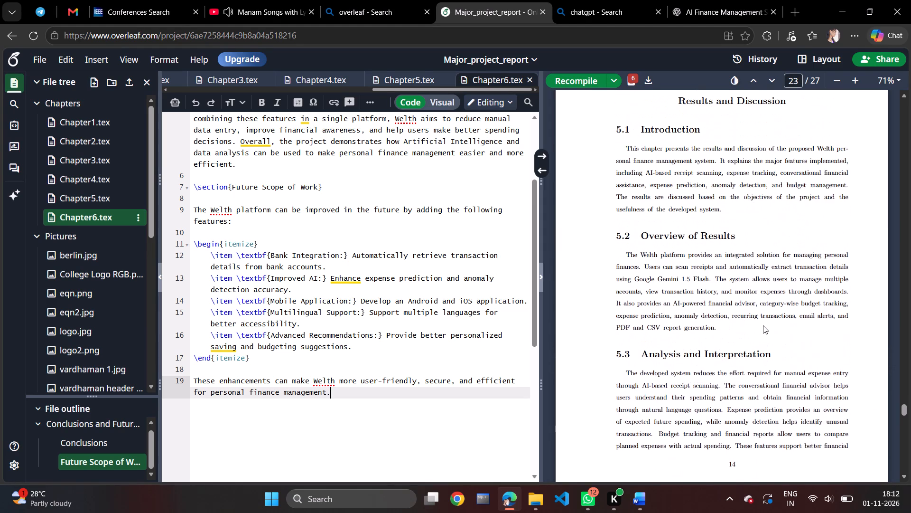
{"action": "scroll", "coordinate": [763, 325], "scroll_direction": "up", "scroll_amount": 7}
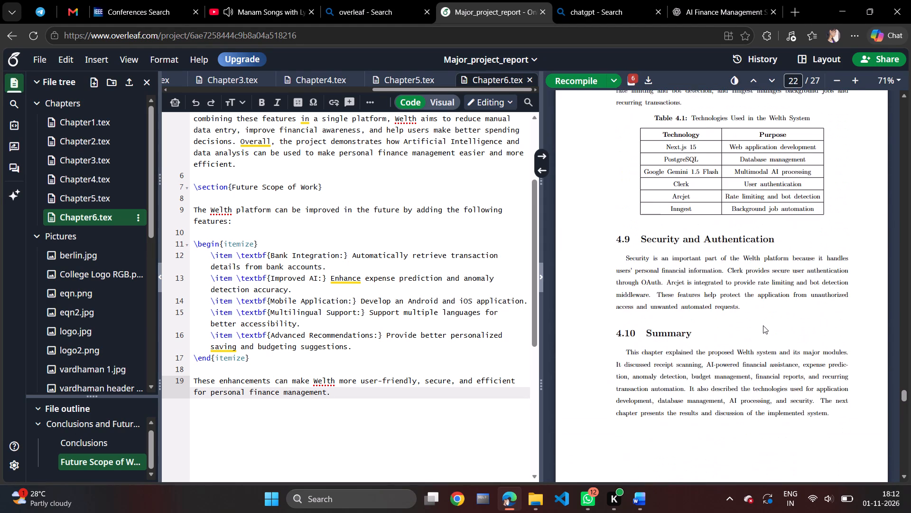
{"action": "scroll", "coordinate": [763, 325], "scroll_direction": "up", "scroll_amount": 8}
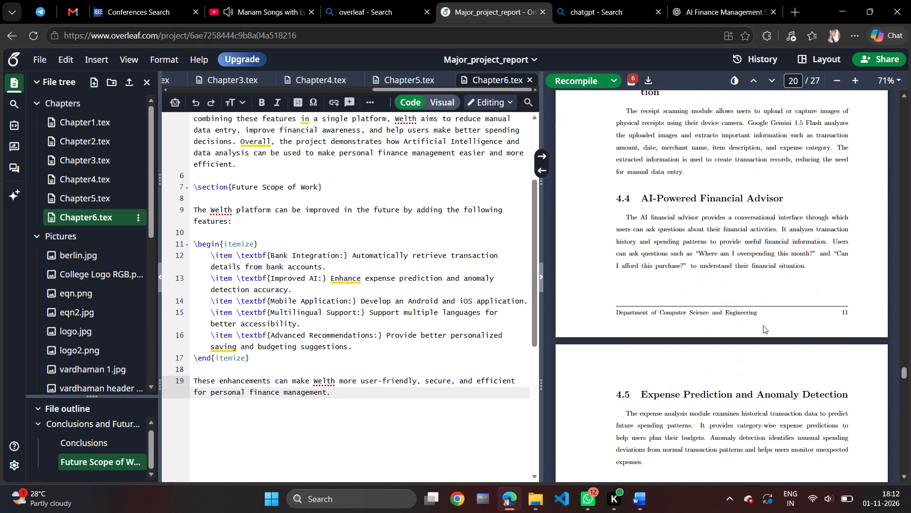
{"action": "scroll", "coordinate": [763, 325], "scroll_direction": "up", "scroll_amount": 4}
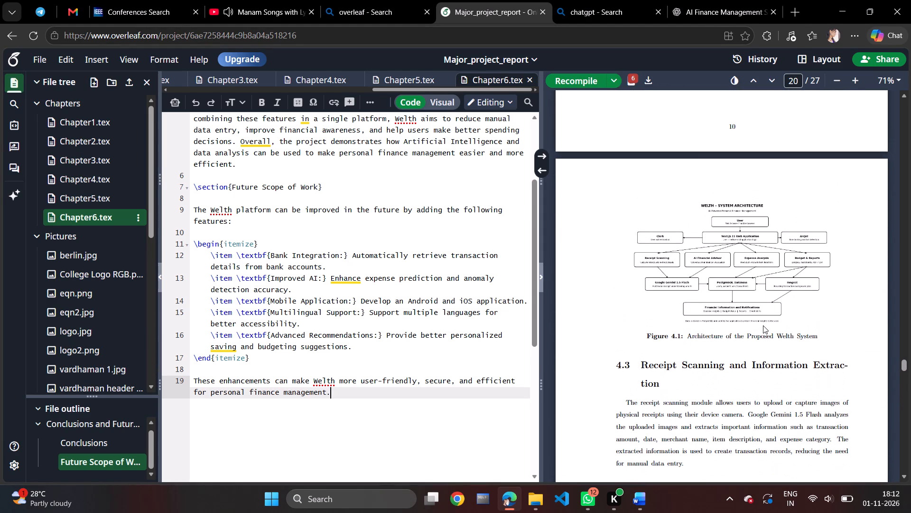
{"action": "scroll", "coordinate": [763, 325], "scroll_direction": "up", "scroll_amount": 6}
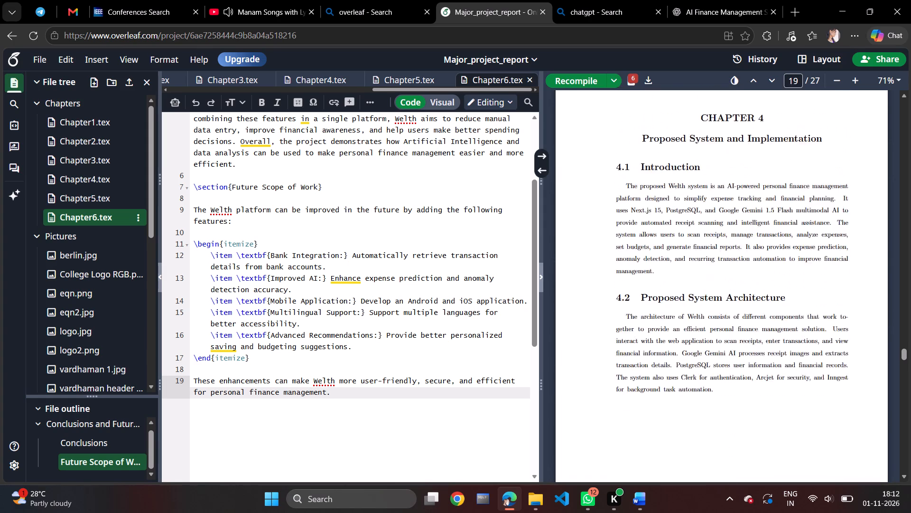
{"action": "scroll", "coordinate": [763, 325], "scroll_direction": "up", "scroll_amount": 8}
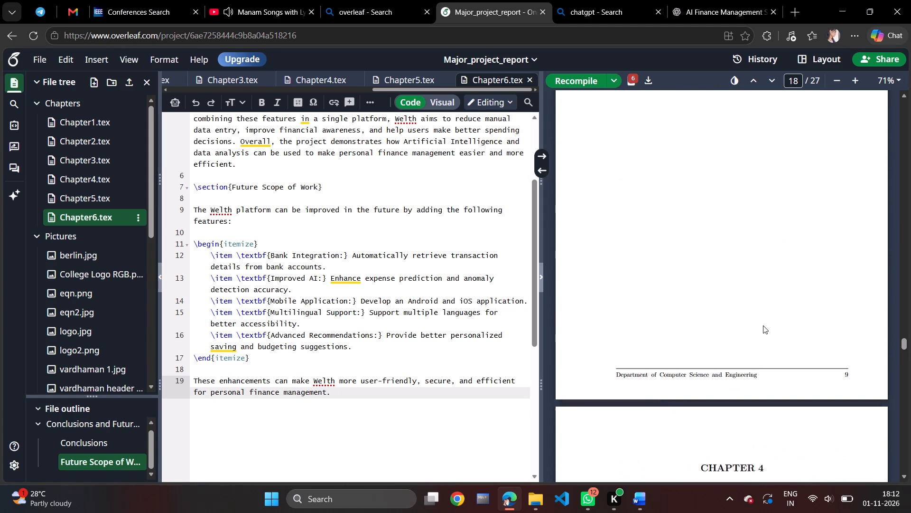
{"action": "scroll", "coordinate": [763, 325], "scroll_direction": "up", "scroll_amount": 6}
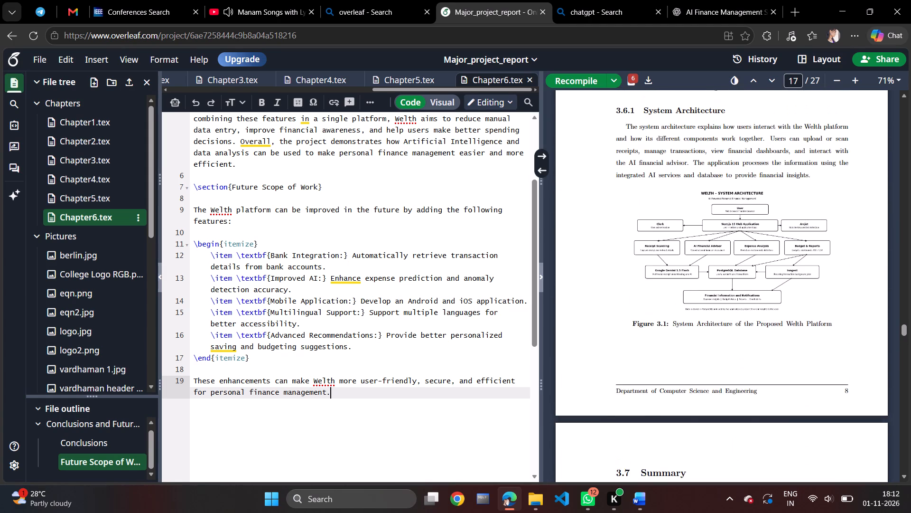
{"action": "scroll", "coordinate": [763, 325], "scroll_direction": "up", "scroll_amount": 10}
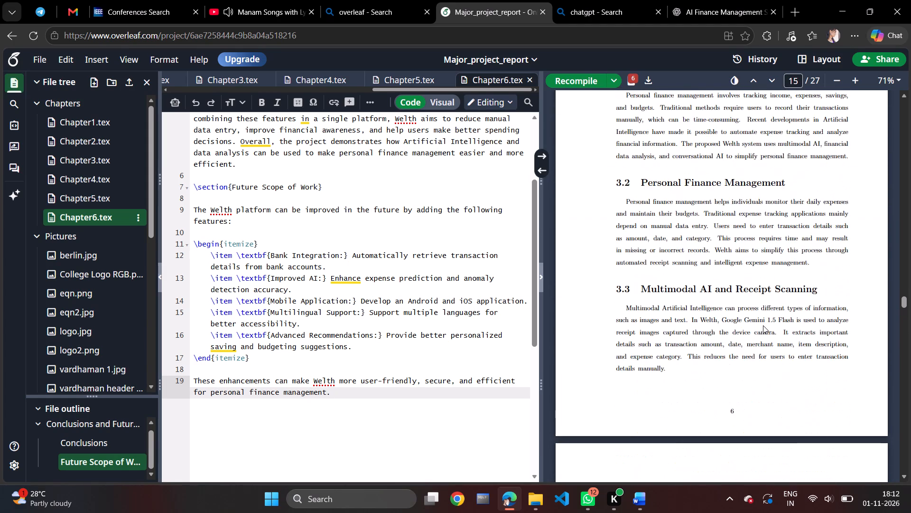
{"action": "scroll", "coordinate": [763, 325], "scroll_direction": "up", "scroll_amount": 9}
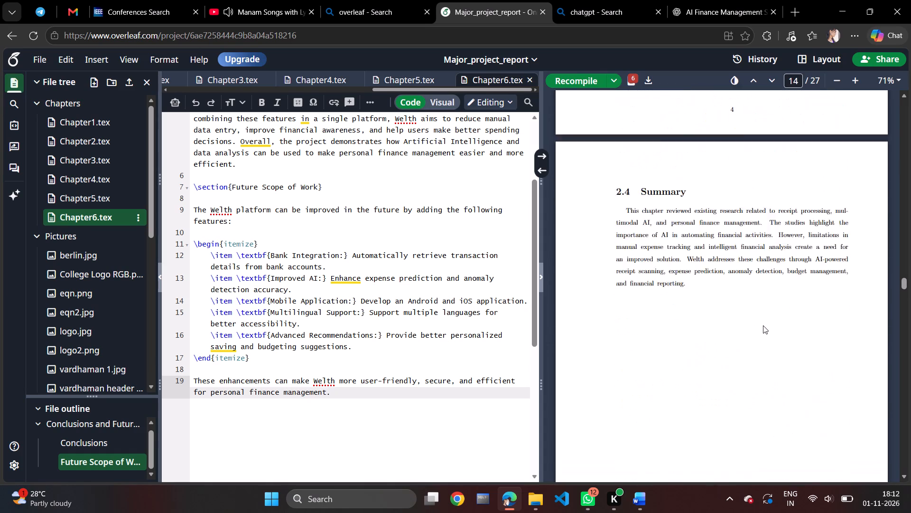
{"action": "scroll", "coordinate": [763, 325], "scroll_direction": "up", "scroll_amount": 8}
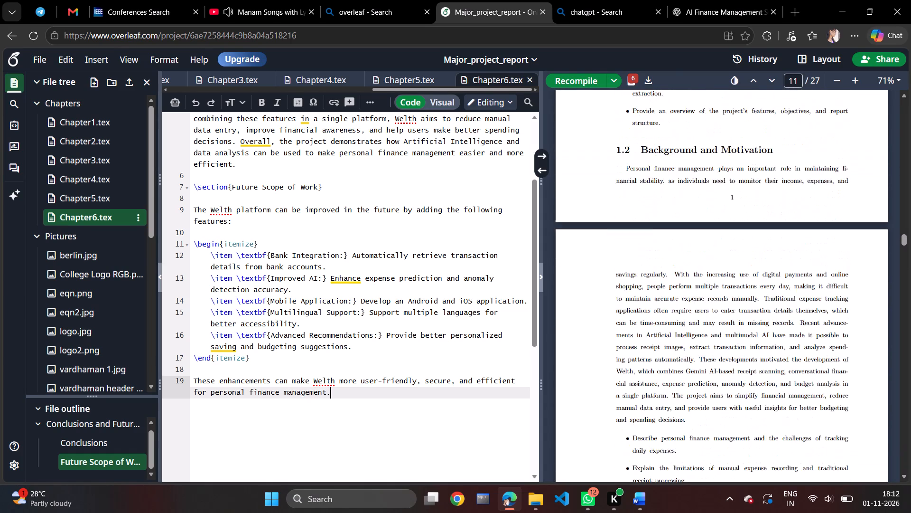
{"action": "scroll", "coordinate": [763, 325], "scroll_direction": "up", "scroll_amount": 10}
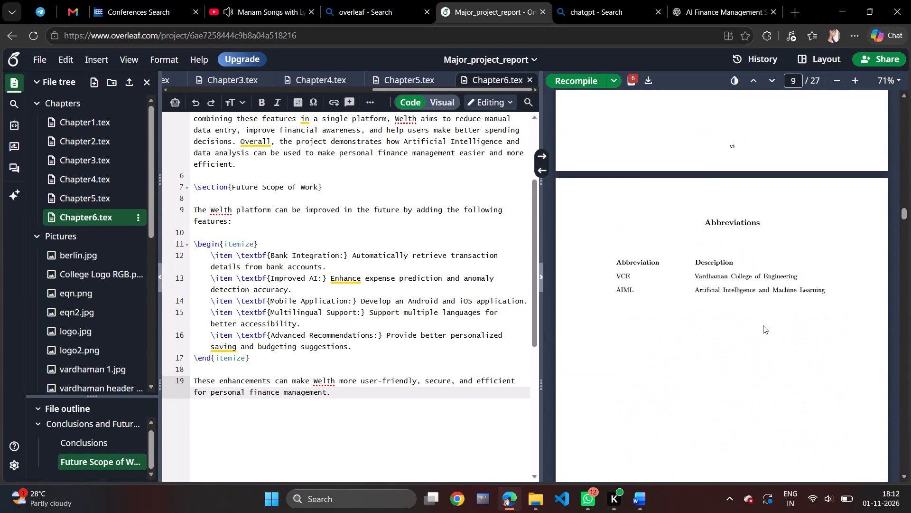
{"action": "scroll", "coordinate": [763, 325], "scroll_direction": "up", "scroll_amount": 4}
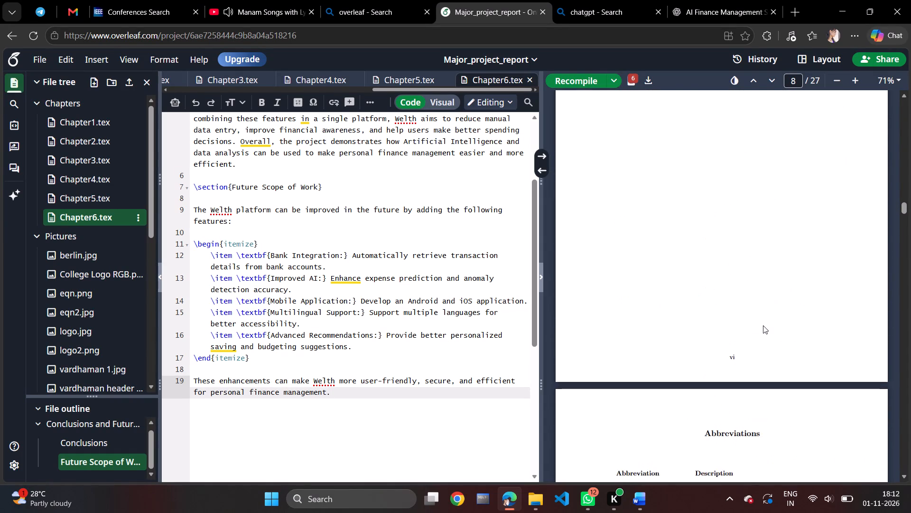
{"action": "scroll", "coordinate": [763, 325], "scroll_direction": "up", "scroll_amount": 10}
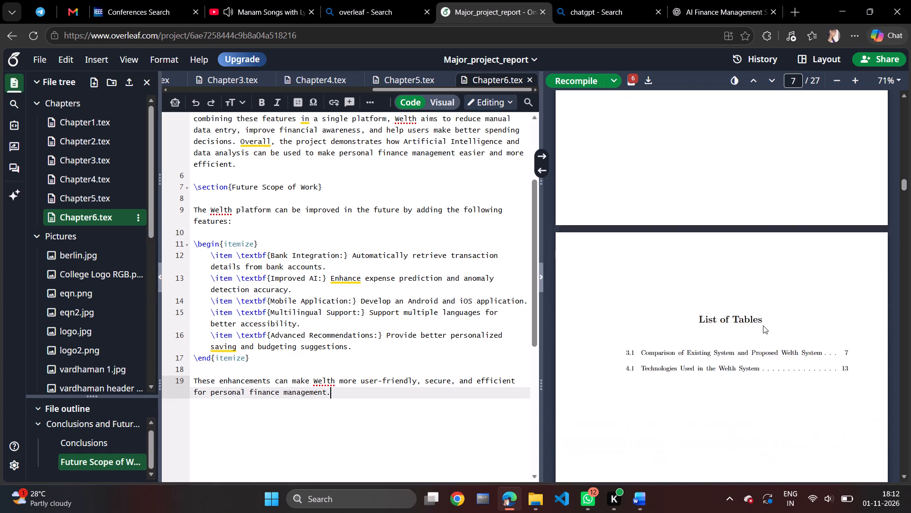
{"action": "scroll", "coordinate": [763, 325], "scroll_direction": "up", "scroll_amount": 10}
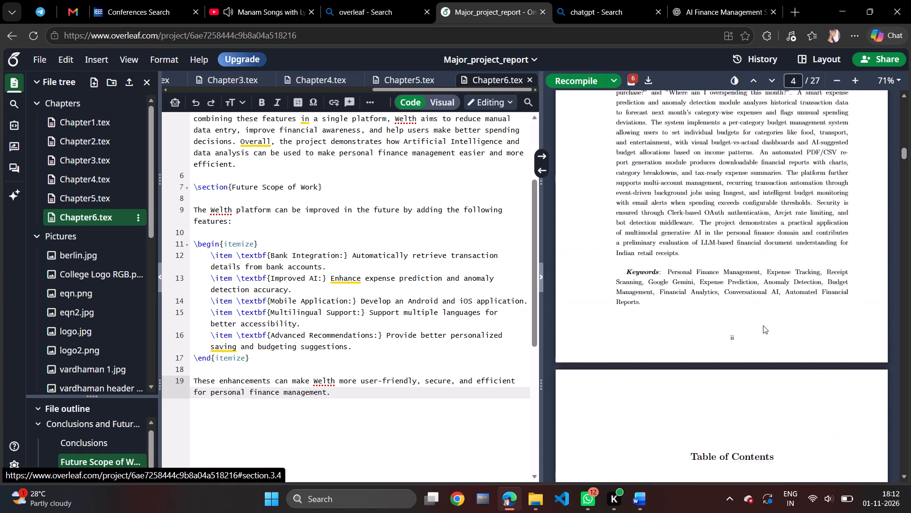
{"action": "scroll", "coordinate": [763, 325], "scroll_direction": "up", "scroll_amount": 20}
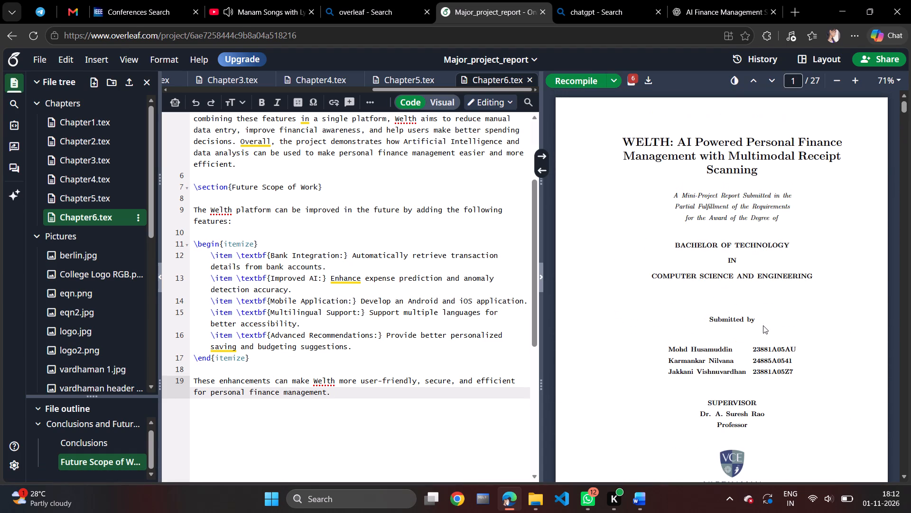
{"action": "scroll", "coordinate": [763, 325], "scroll_direction": "down", "scroll_amount": 8}
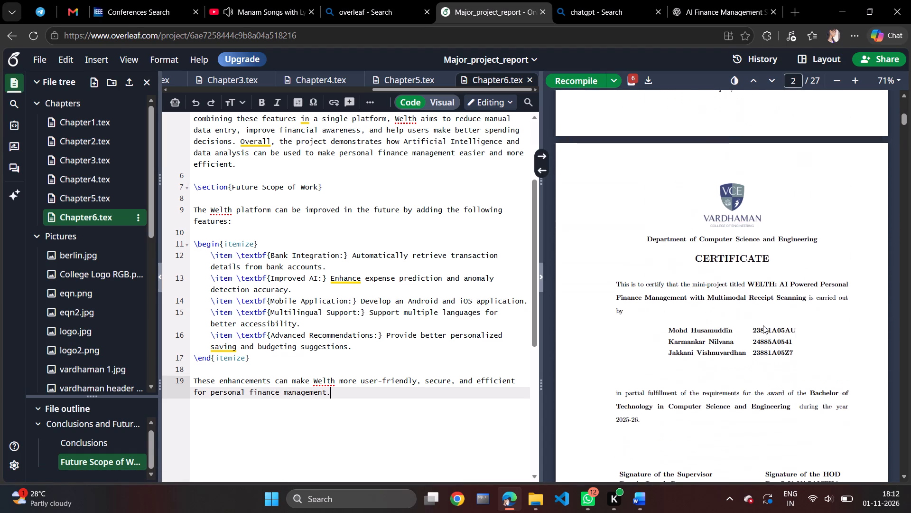
{"action": "scroll", "coordinate": [763, 325], "scroll_direction": "up", "scroll_amount": 2}
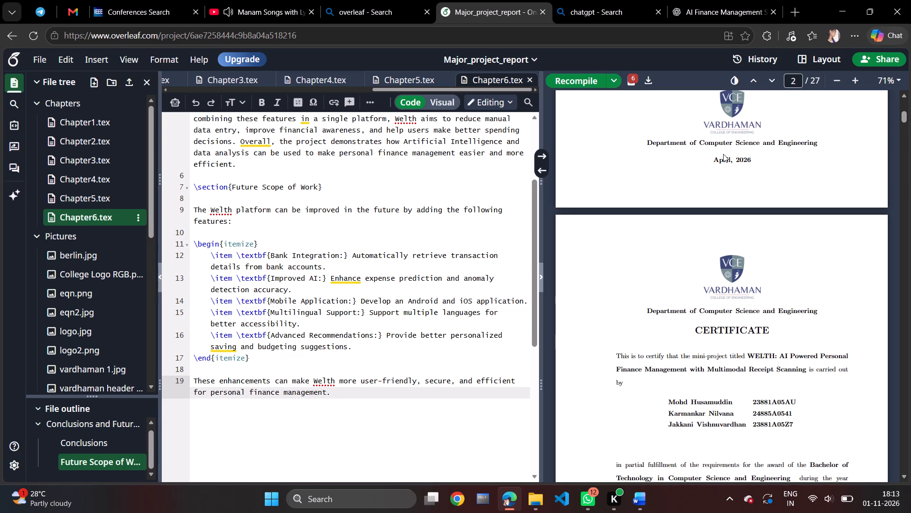
Collapse the Chapters and Pictures folders in the project files and open titlepage.tex, the source of the title page date.
{"action": "left_click", "coordinate": [725, 165]}
{"action": "scroll", "coordinate": [92, 235], "scroll_direction": "down", "scroll_amount": 1}
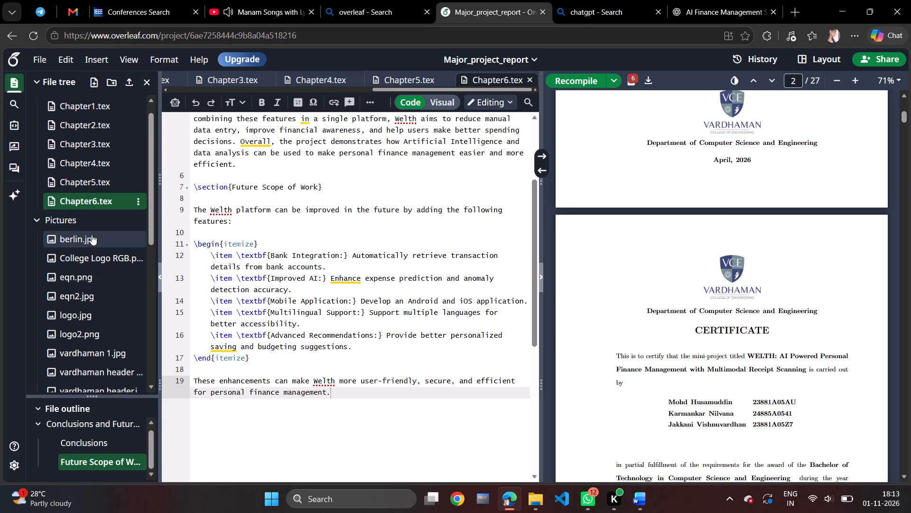
{"action": "scroll", "coordinate": [92, 235], "scroll_direction": "up", "scroll_amount": 5}
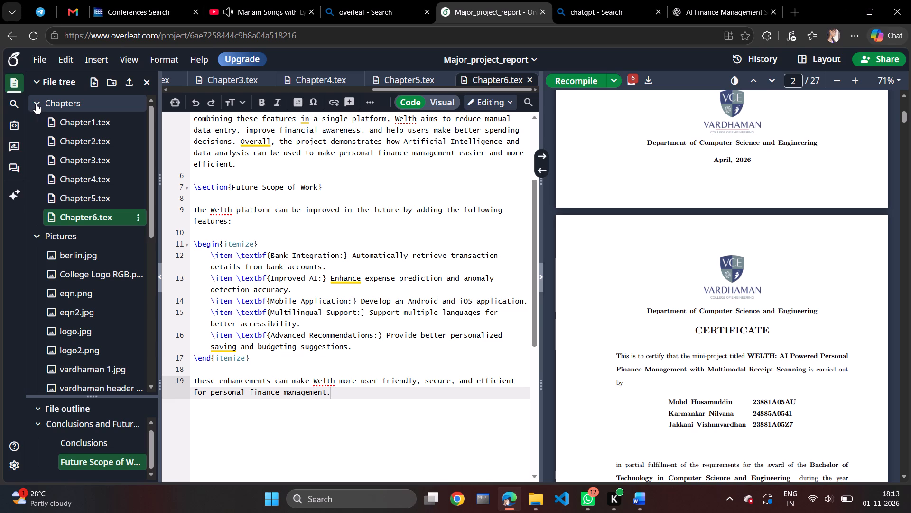
{"action": "left_click", "coordinate": [36, 104]}
{"action": "left_click", "coordinate": [31, 114]}
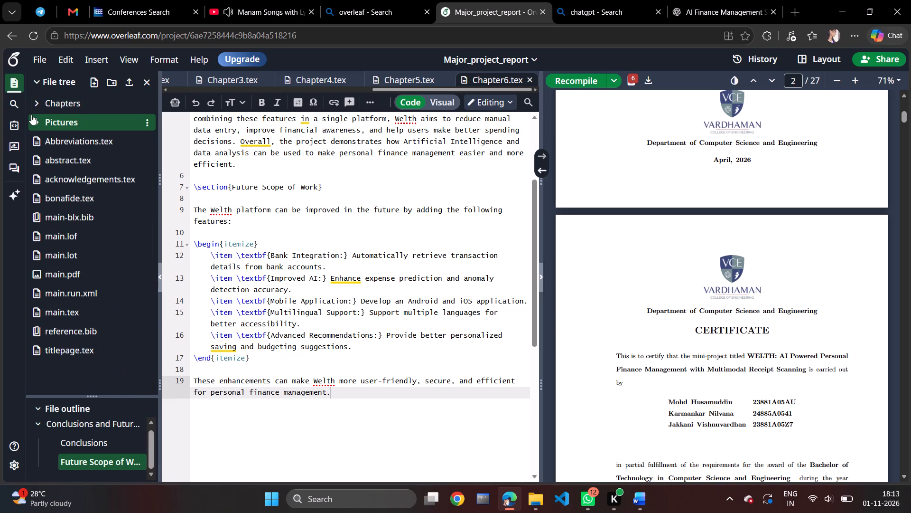
{"action": "left_click", "coordinate": [63, 197]}
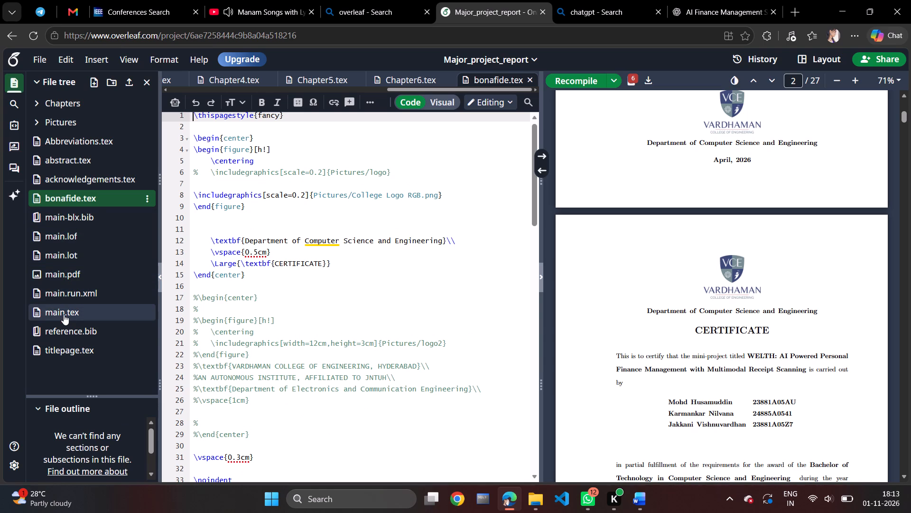
{"action": "left_click", "coordinate": [65, 345]}
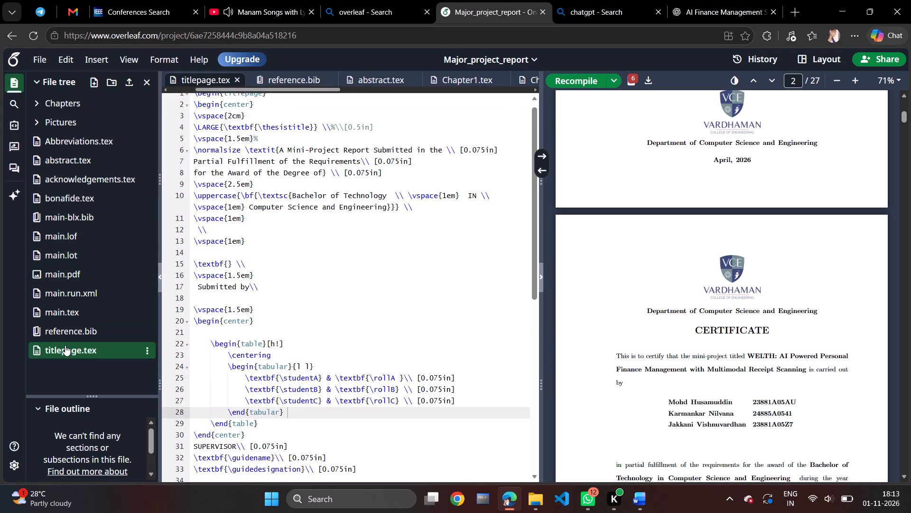
Change the month of the bold date near the end of titlepage.tex to November, keeping 2026, and recompile the report.
{"action": "scroll", "coordinate": [335, 313], "scroll_direction": "down", "scroll_amount": 1}
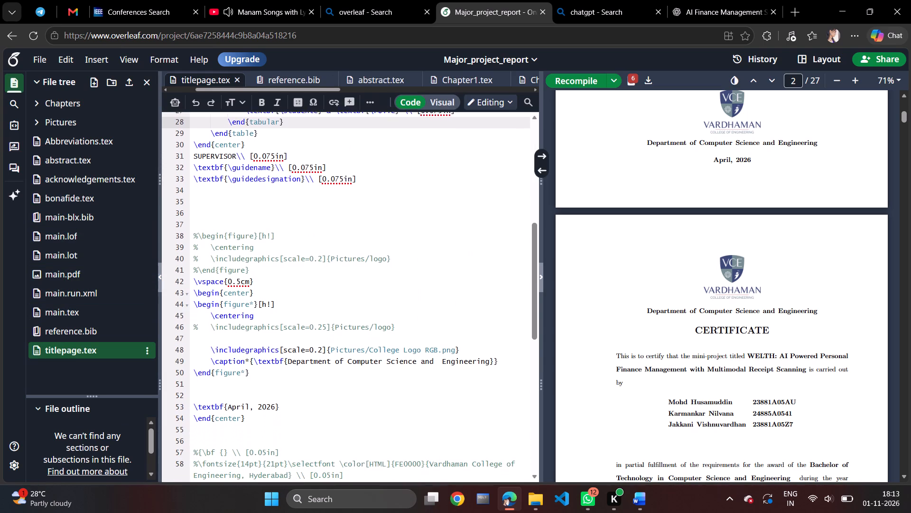
{"action": "scroll", "coordinate": [335, 313], "scroll_direction": "down", "scroll_amount": 1}
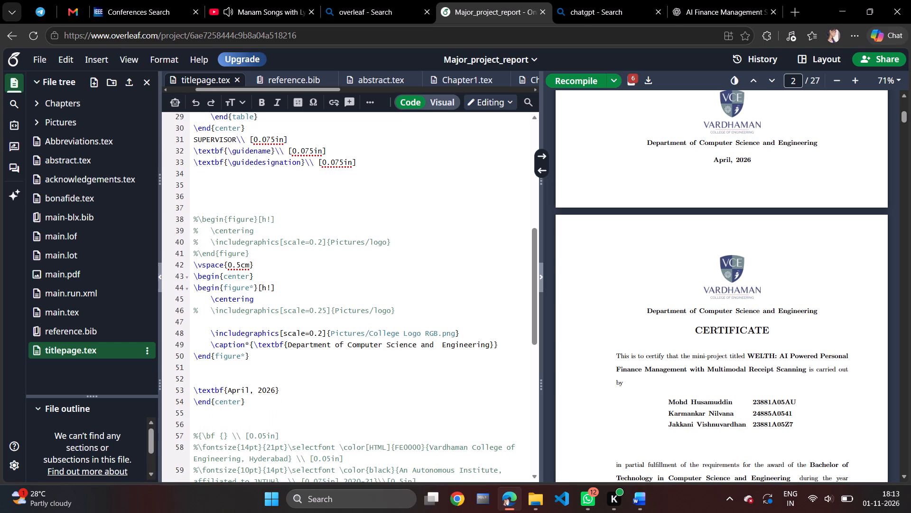
{"action": "left_click", "coordinate": [249, 389]}
{"action": "key", "text": "BackSpace"}
{"action": "key", "text": "BackSpace"}
{"action": "key", "text": "BackSpace"}
{"action": "key", "text": "BackSpace"}
{"action": "key", "text": "BackSpace"}
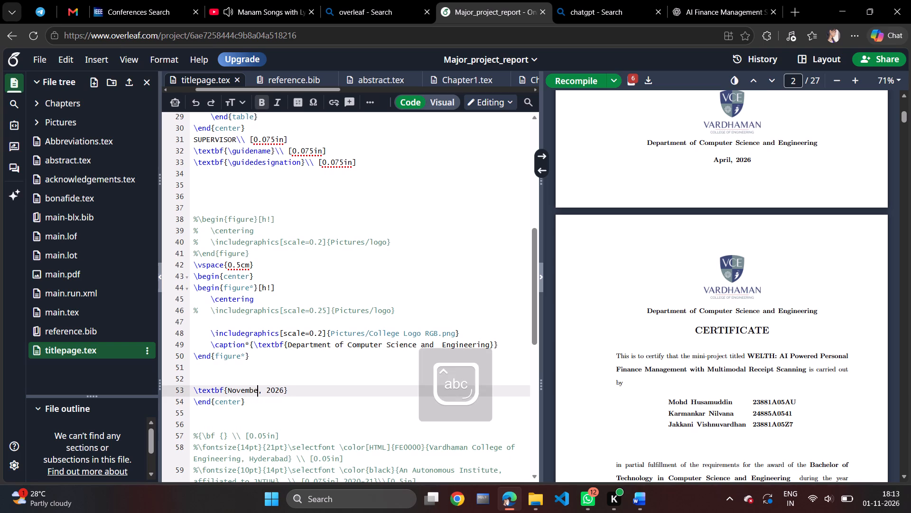
{"action": "key", "text": "ctrl+s"}
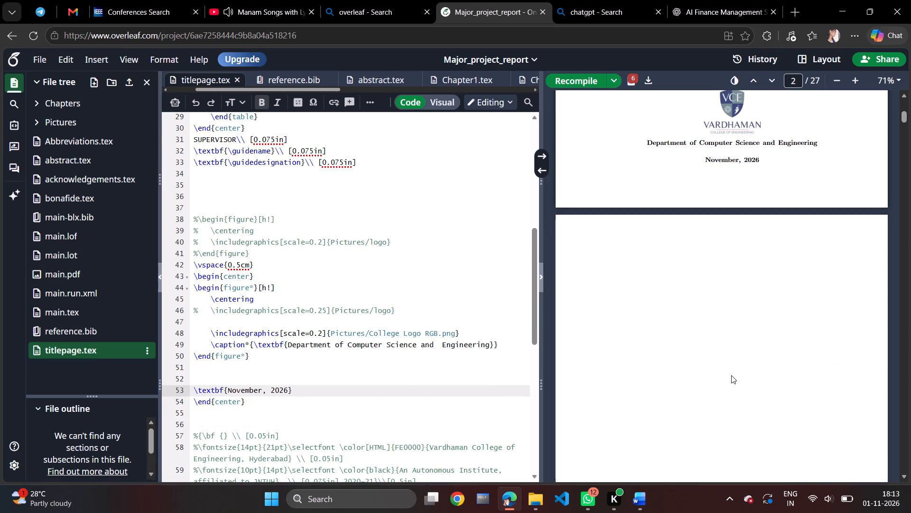
Check the certificate page in the compiled report and open its source file, bonafide.tex.
{"action": "scroll", "coordinate": [731, 375], "scroll_direction": "down", "scroll_amount": 2}
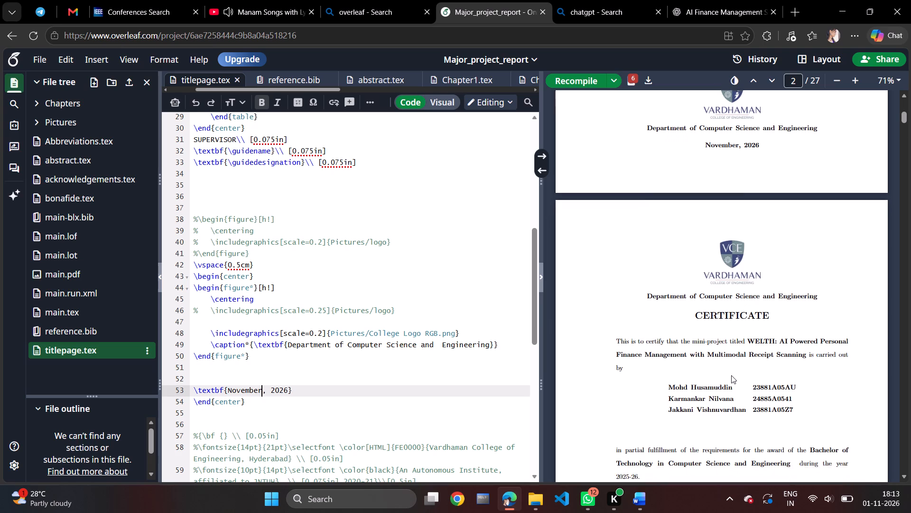
{"action": "scroll", "coordinate": [731, 375], "scroll_direction": "down", "scroll_amount": 4}
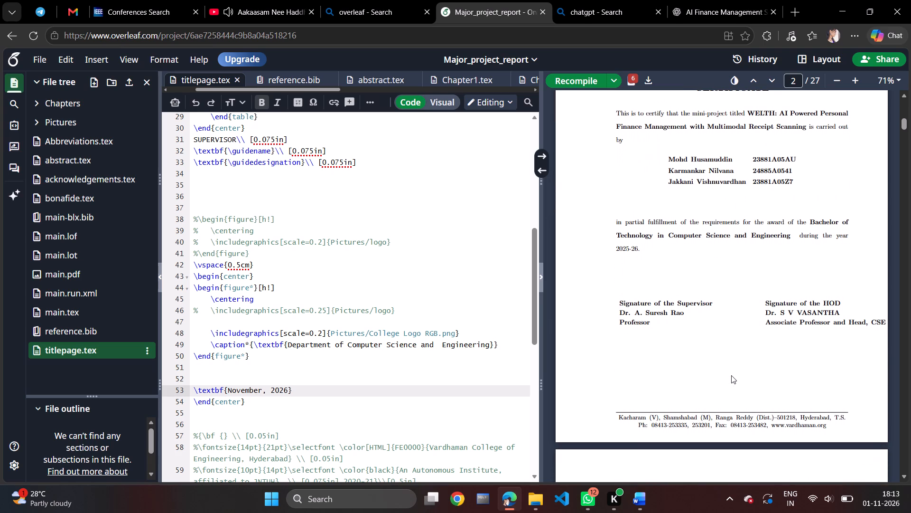
{"action": "scroll", "coordinate": [731, 375], "scroll_direction": "down", "scroll_amount": 1}
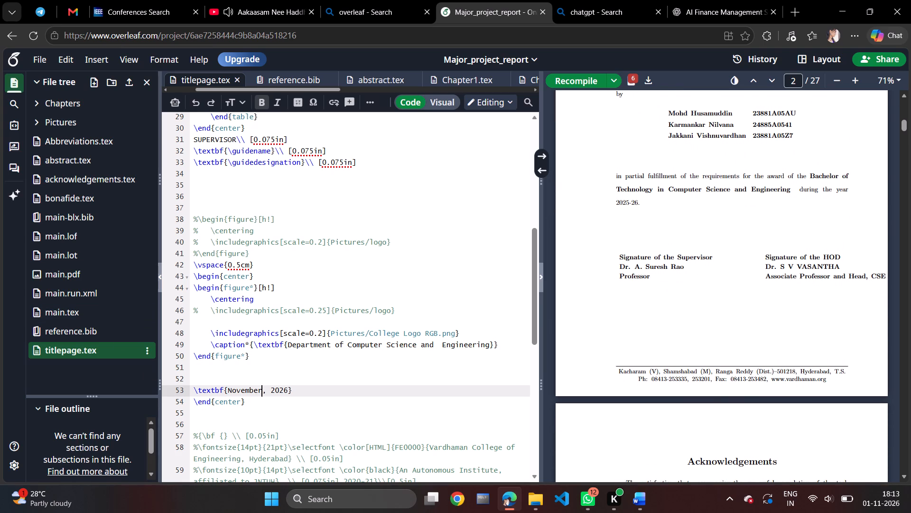
{"action": "scroll", "coordinate": [247, 351], "scroll_direction": "down", "scroll_amount": 7}
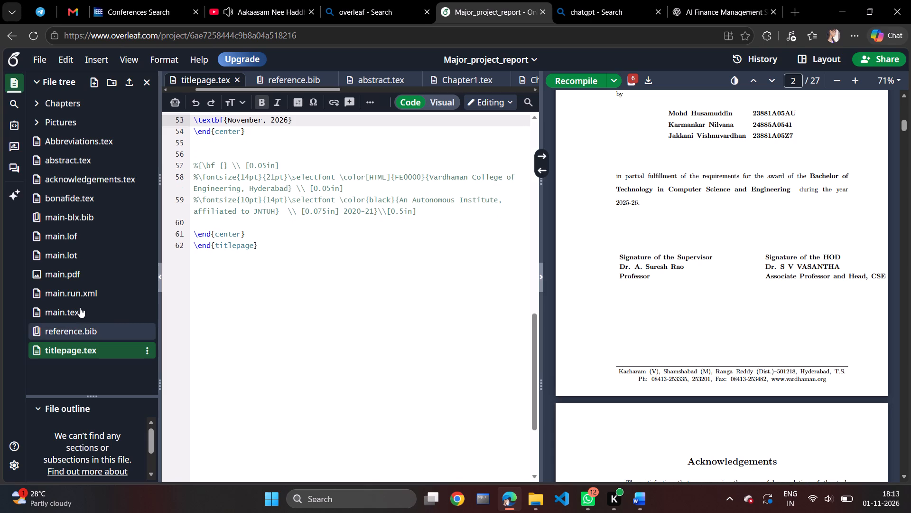
{"action": "left_click", "coordinate": [73, 191]}
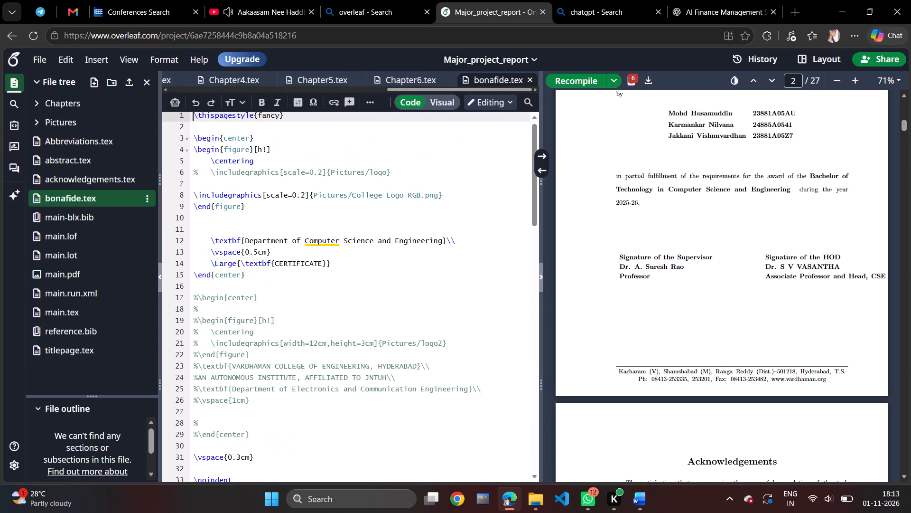
Replace the HOD's name in the signature table of bonafide.tex with the new HOD's name in capitals, keeping the title Dr.
{"action": "scroll", "coordinate": [334, 302], "scroll_direction": "down", "scroll_amount": 5}
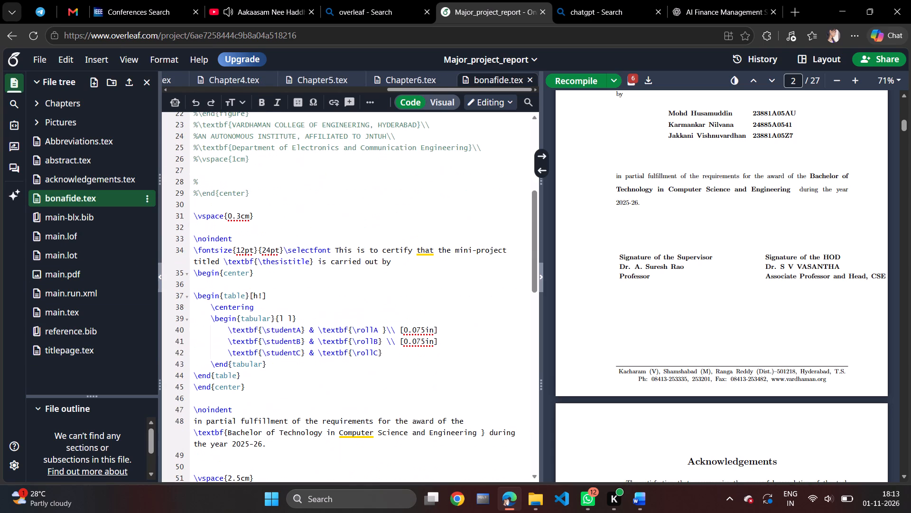
{"action": "scroll", "coordinate": [334, 302], "scroll_direction": "down", "scroll_amount": 7}
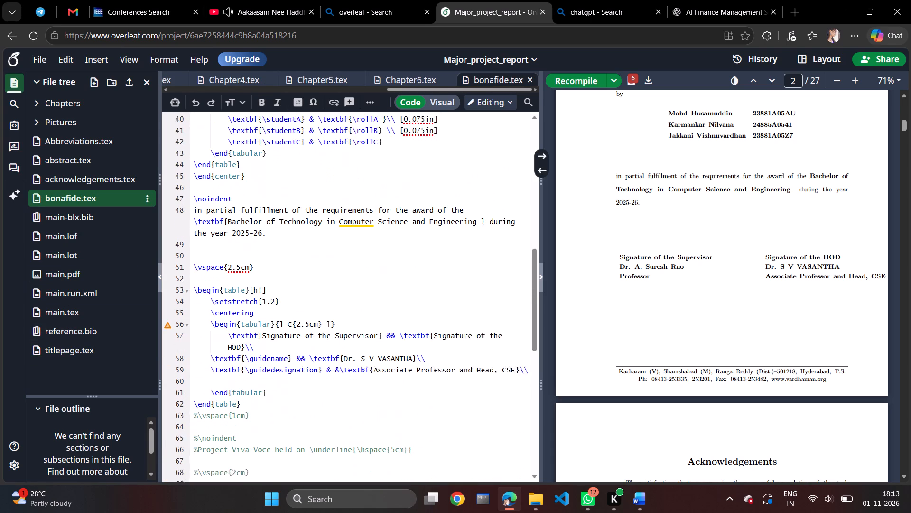
{"action": "scroll", "coordinate": [334, 302], "scroll_direction": "down", "scroll_amount": 1}
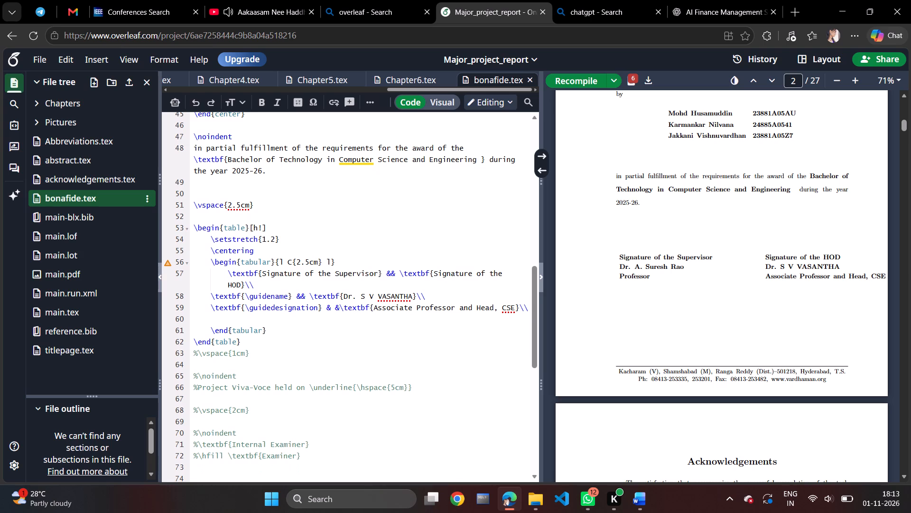
{"action": "left_click", "coordinate": [412, 295]}
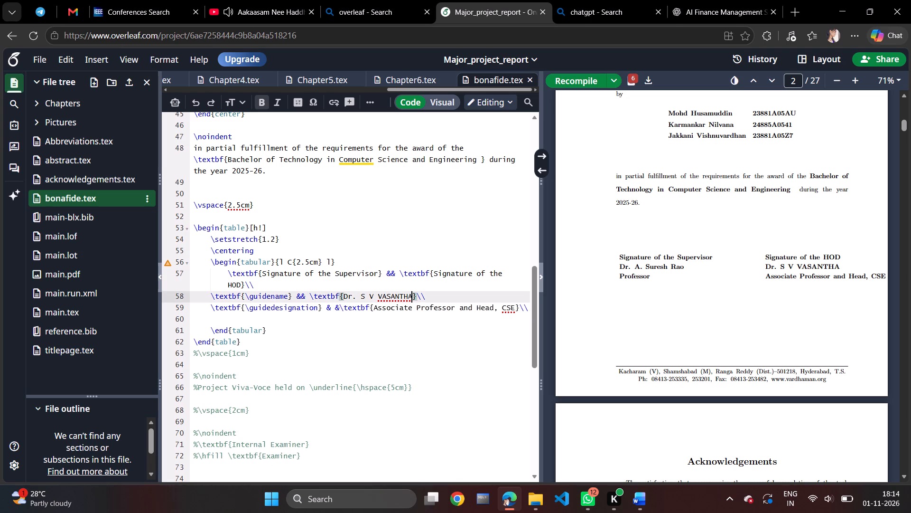
{"action": "key", "text": "BackSpace"}
{"action": "key", "text": "BackSpace"}
{"action": "key", "text": "BackSpace"}
{"action": "key", "text": "BackSpace"}
{"action": "key", "text": "BackSpace"}
{"action": "key", "text": "BackSpace"}
{"action": "key", "text": "BackSpace"}
{"action": "key", "text": "BackSpace"}
{"action": "key", "text": "BackSpace"}
{"action": "key", "text": "BackSpace"}
{"action": "key", "text": "BackSpace"}
{"action": "key", "text": "BackSpace"}
{"action": "key", "text": "BackSpace"}
{"action": "key", "text": "space"}
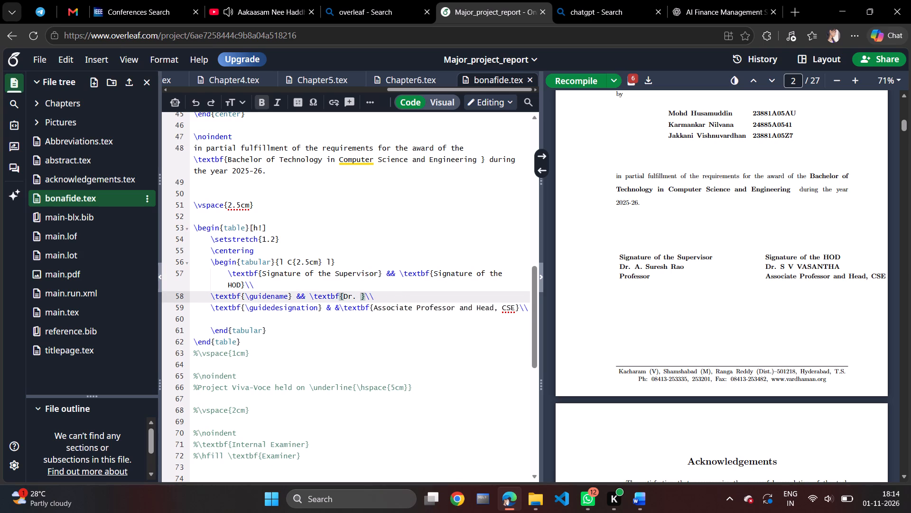
{"action": "key", "text": "shift+y"}
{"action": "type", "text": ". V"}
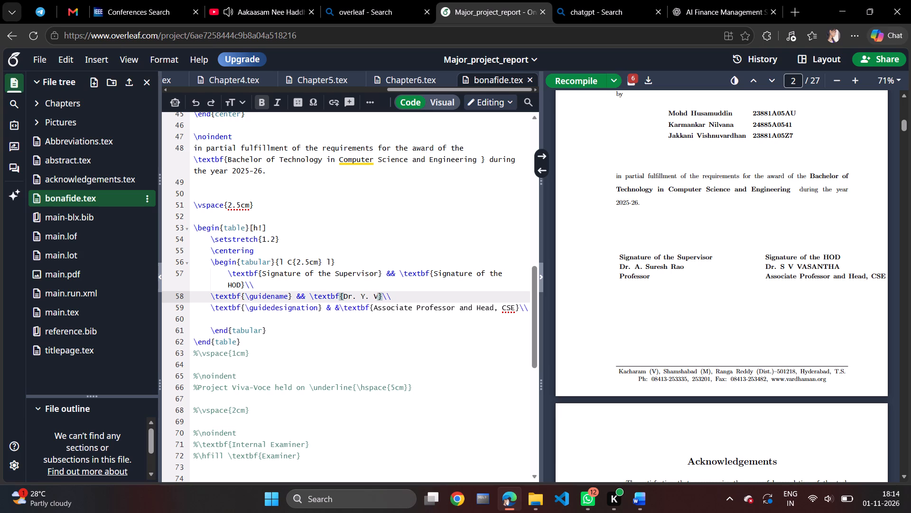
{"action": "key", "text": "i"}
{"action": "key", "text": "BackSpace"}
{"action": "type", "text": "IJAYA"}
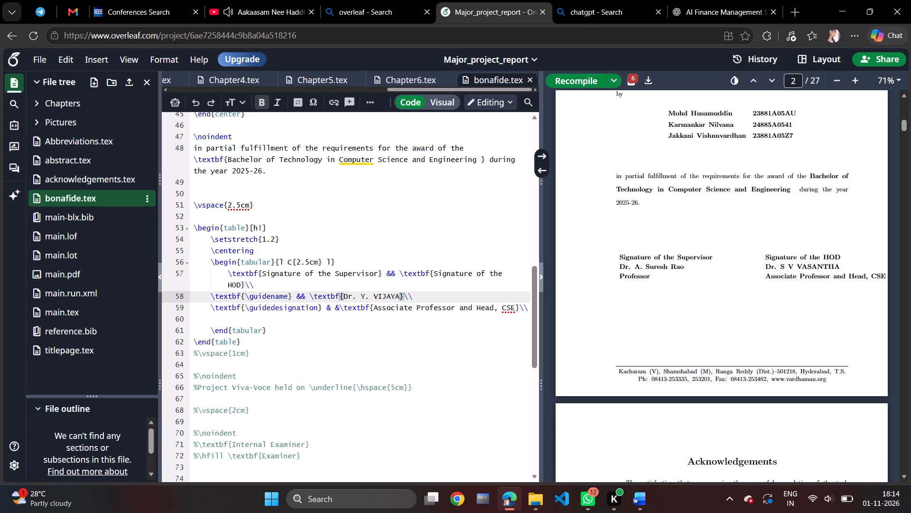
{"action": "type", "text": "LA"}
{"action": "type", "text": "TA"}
Shorten the HOD's designation in the signature table to "Professor and Head, CSE" and recompile the report.
{"action": "left_click", "coordinate": [416, 309]}
{"action": "key", "text": "BackSpace"}
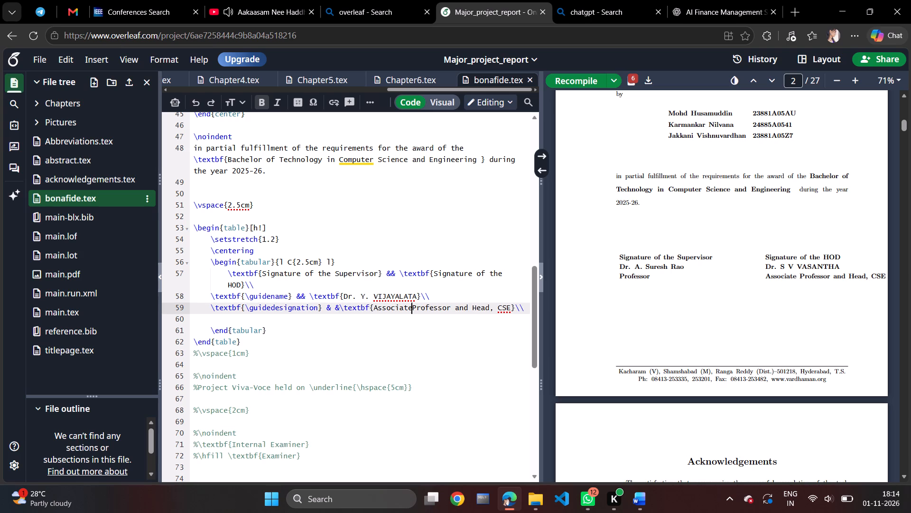
{"action": "key", "text": "BackSpace"}
{"action": "key", "text": "BackSpace"}
{"action": "key", "text": "BackSpace"}
{"action": "key", "text": "BackSpace"}
{"action": "key", "text": "BackSpace"}
{"action": "key", "text": "BackSpace"}
{"action": "key", "text": "BackSpace"}
{"action": "key", "text": "BackSpace"}
{"action": "key", "text": "BackSpace"}
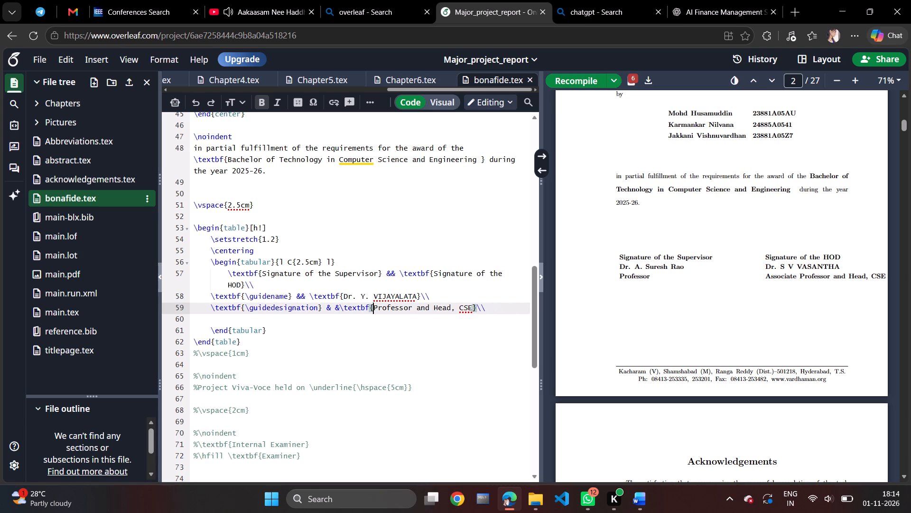
{"action": "left_click", "coordinate": [416, 309], "text": "ctrl"}
{"action": "key", "text": "ctrl+s"}
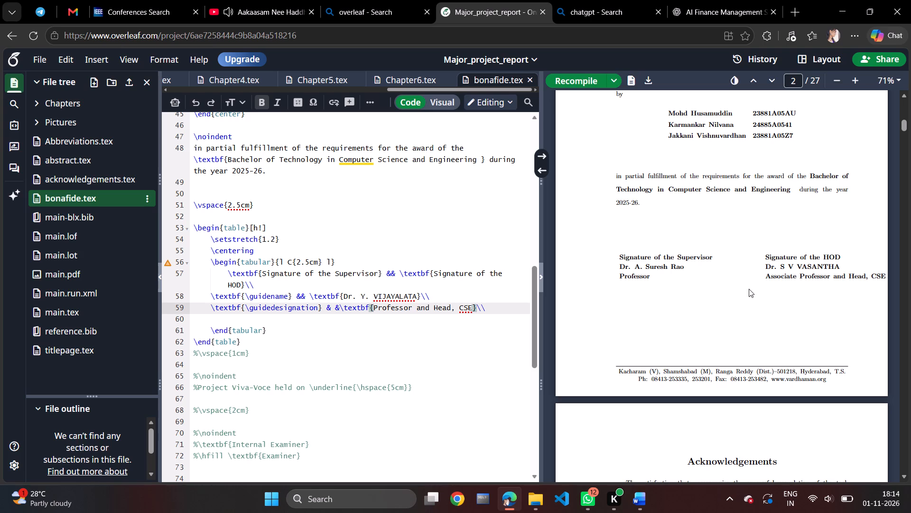
Look through the Acknowledgements and Abstract pages of the compiled report, checking the names, wording and length.
{"action": "scroll", "coordinate": [714, 323], "scroll_direction": "down", "scroll_amount": 2}
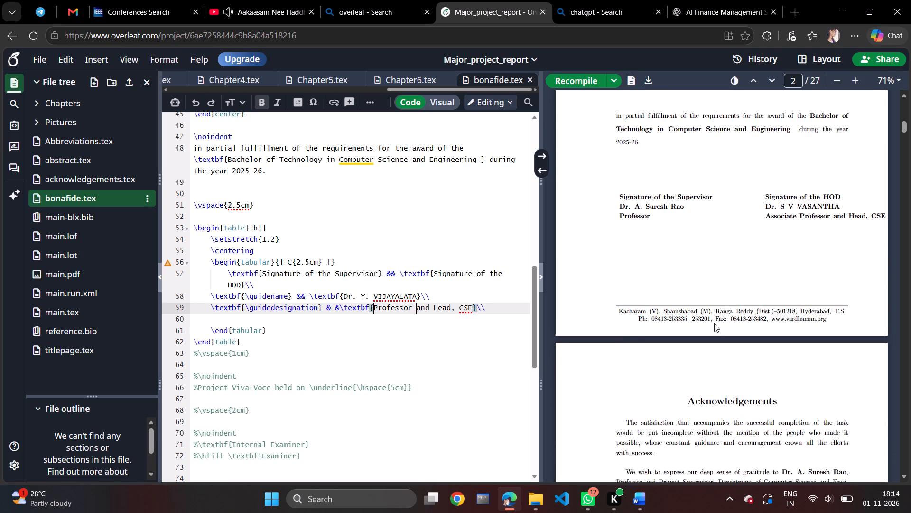
{"action": "scroll", "coordinate": [714, 323], "scroll_direction": "down", "scroll_amount": 3}
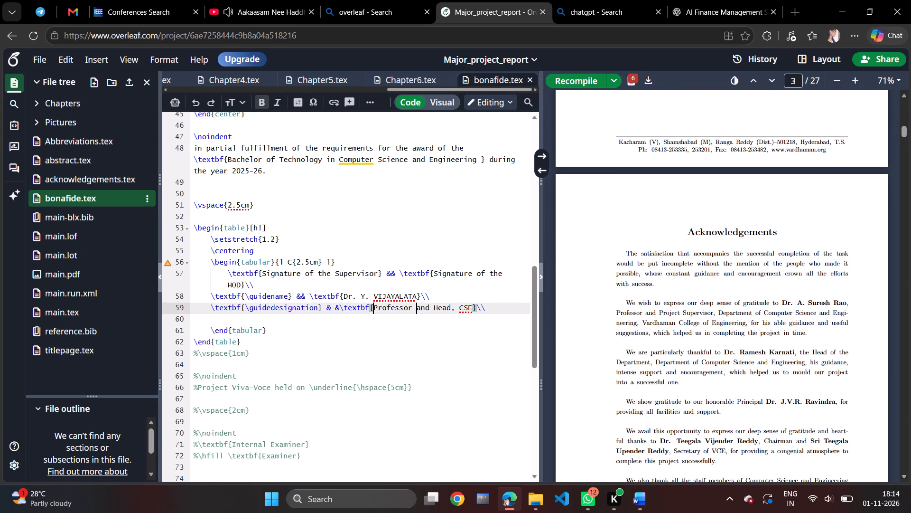
{"action": "scroll", "coordinate": [714, 323], "scroll_direction": "down", "scroll_amount": 1}
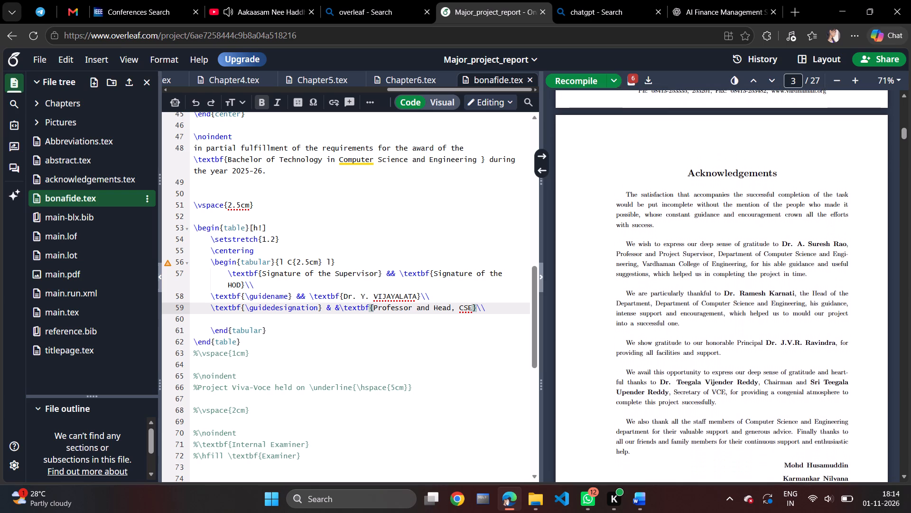
{"action": "scroll", "coordinate": [714, 323], "scroll_direction": "down", "scroll_amount": 8}
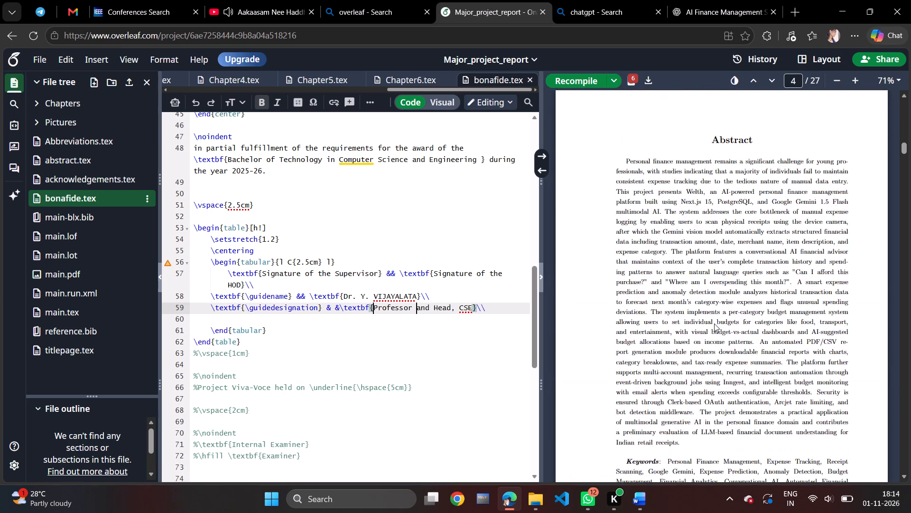
{"action": "scroll", "coordinate": [714, 323], "scroll_direction": "down", "scroll_amount": 1}
{"action": "scroll", "coordinate": [714, 323], "scroll_direction": "up", "scroll_amount": 5}
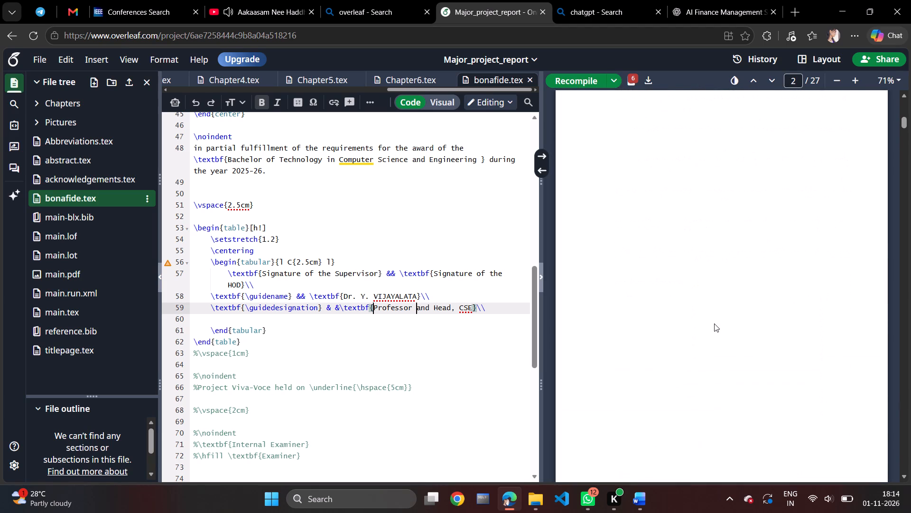
{"action": "scroll", "coordinate": [714, 323], "scroll_direction": "down", "scroll_amount": 9}
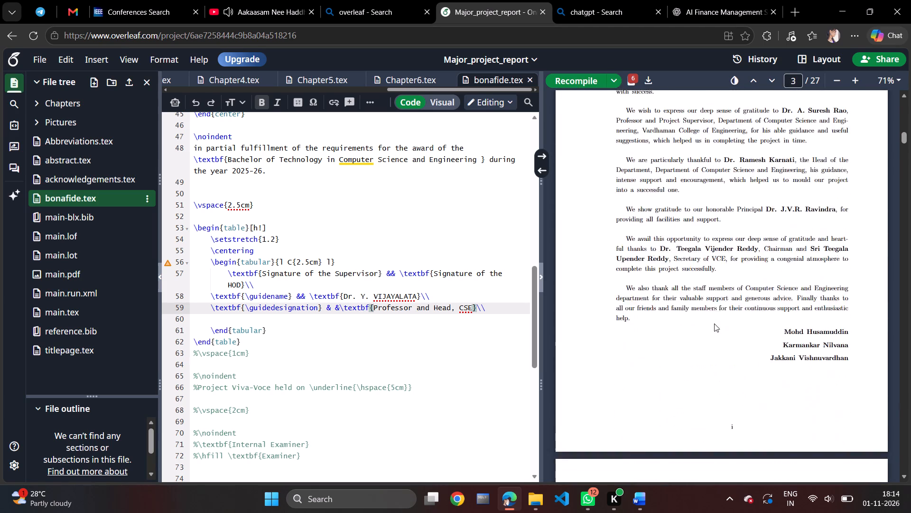
{"action": "scroll", "coordinate": [714, 323], "scroll_direction": "down", "scroll_amount": 4}
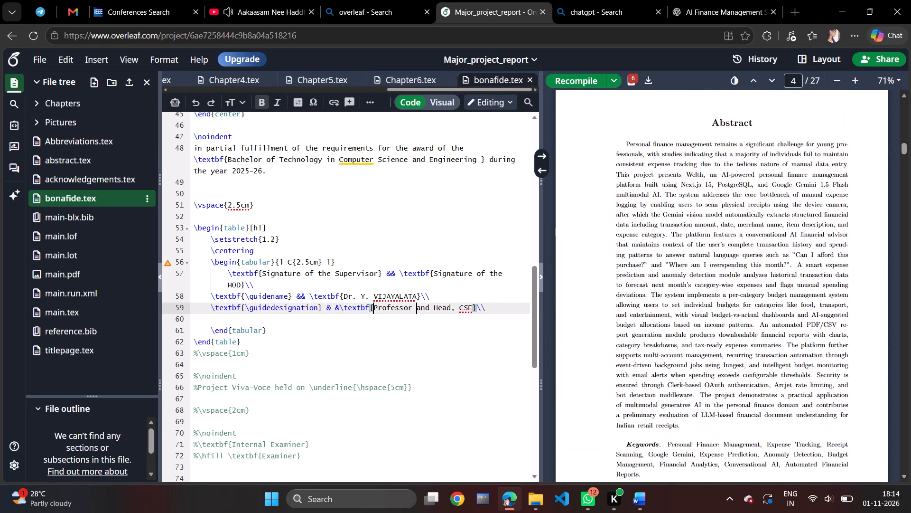
{"action": "scroll", "coordinate": [714, 323], "scroll_direction": "down", "scroll_amount": 2}
{"action": "scroll", "coordinate": [714, 323], "scroll_direction": "up", "scroll_amount": 1}
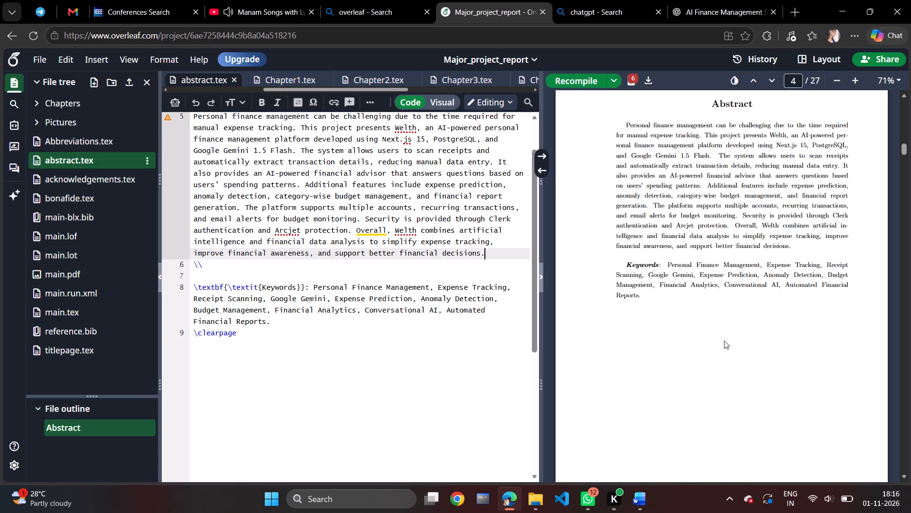
Examine the compiled Table of Contents page and look through main-blx.bib, main.lof, main.lot, main.run.xml and main.pdf in the project.
{"action": "scroll", "coordinate": [724, 341], "scroll_direction": "down", "scroll_amount": 7}
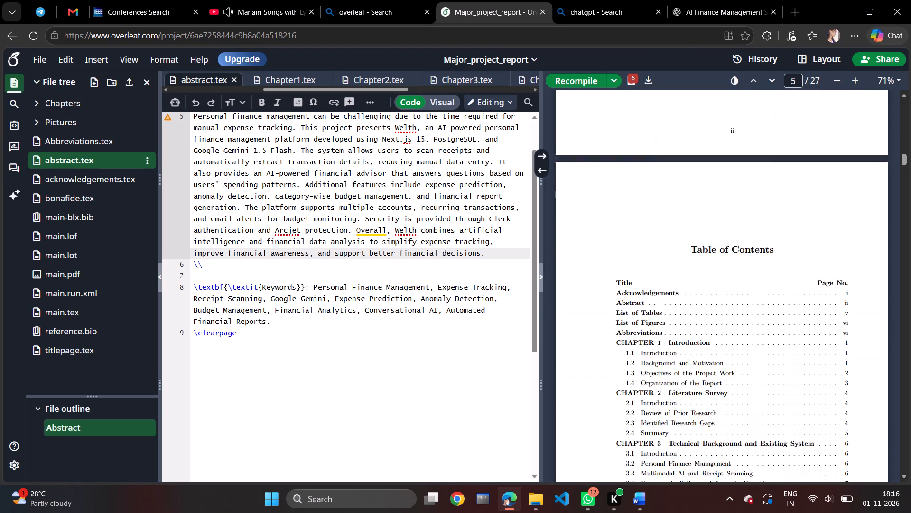
{"action": "scroll", "coordinate": [724, 341], "scroll_direction": "down", "scroll_amount": 1}
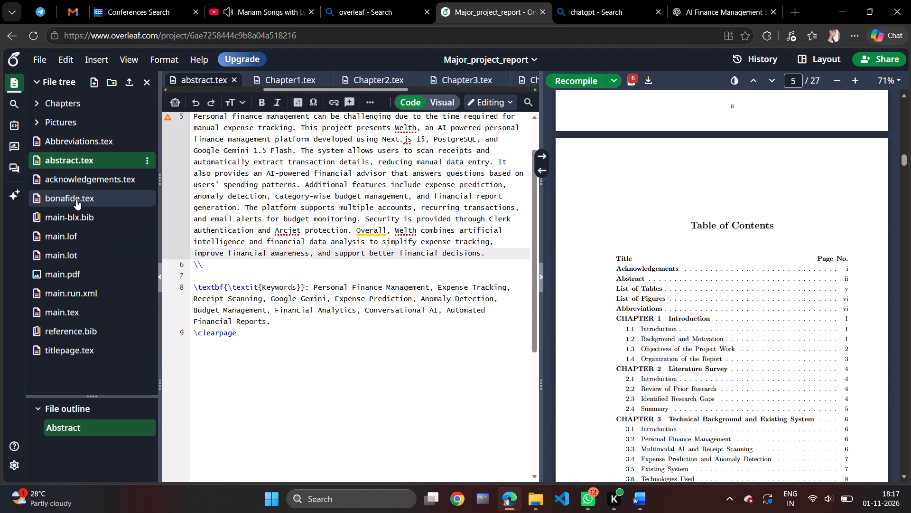
{"action": "left_click", "coordinate": [72, 221]}
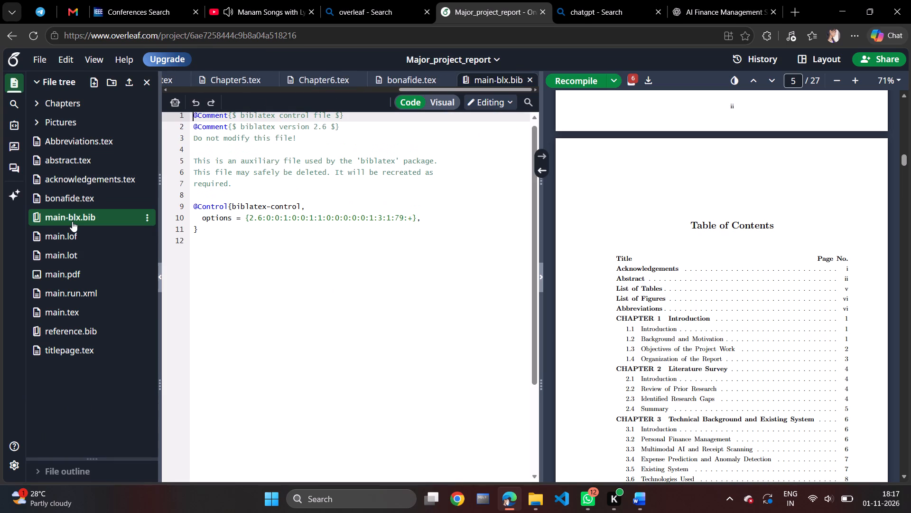
{"action": "scroll", "coordinate": [293, 247], "scroll_direction": "up", "scroll_amount": 3}
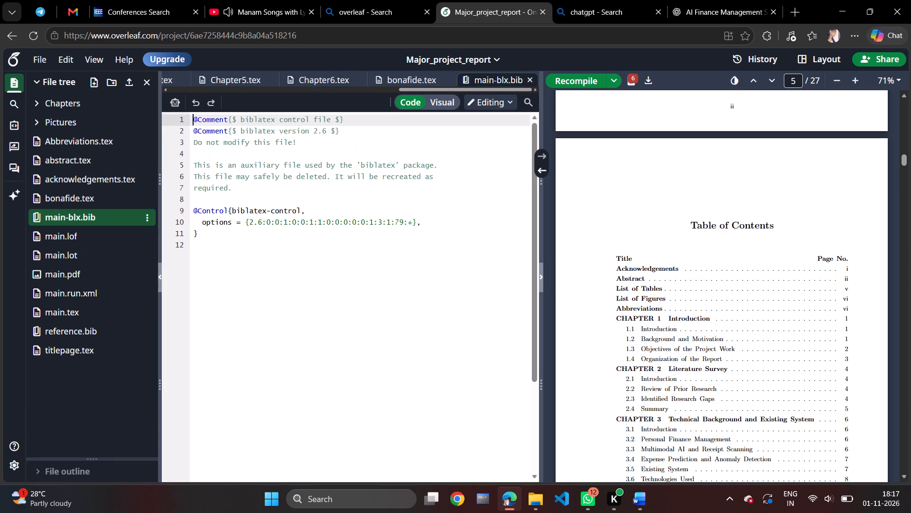
{"action": "scroll", "coordinate": [293, 247], "scroll_direction": "up", "scroll_amount": 1}
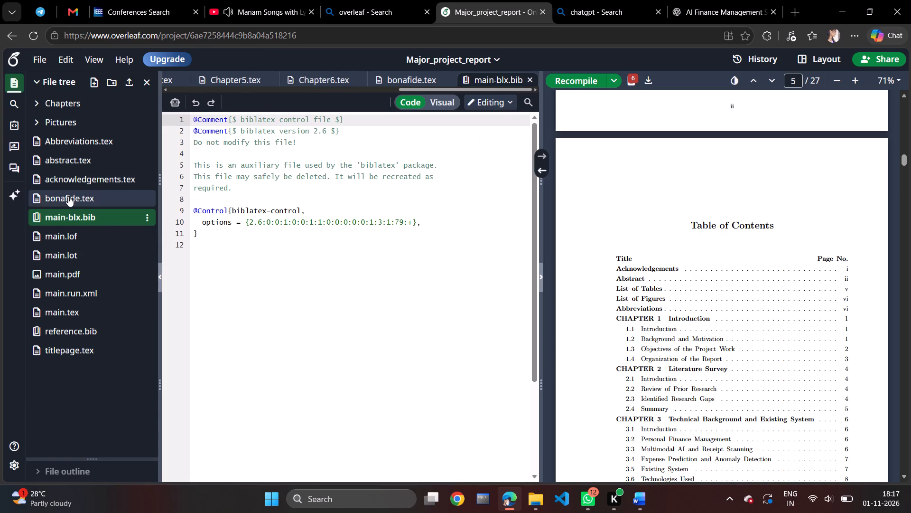
{"action": "left_click", "coordinate": [72, 233]}
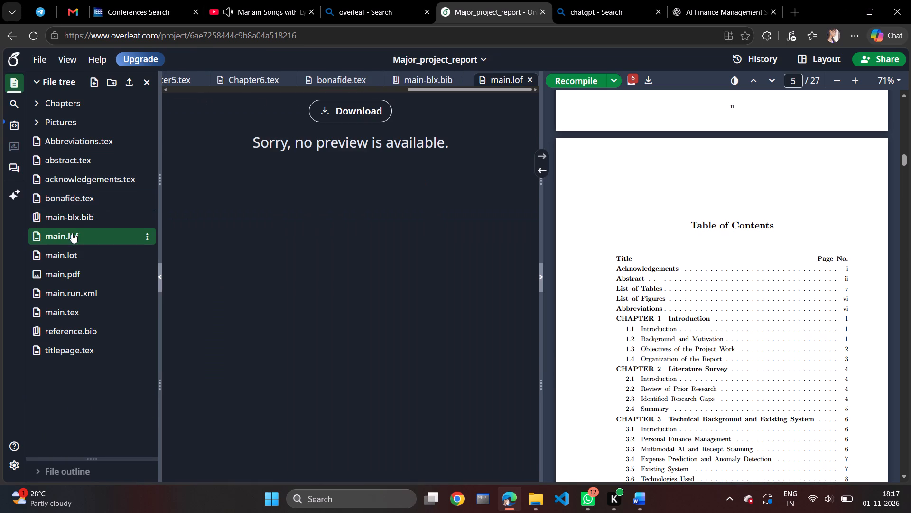
{"action": "left_click", "coordinate": [74, 250]}
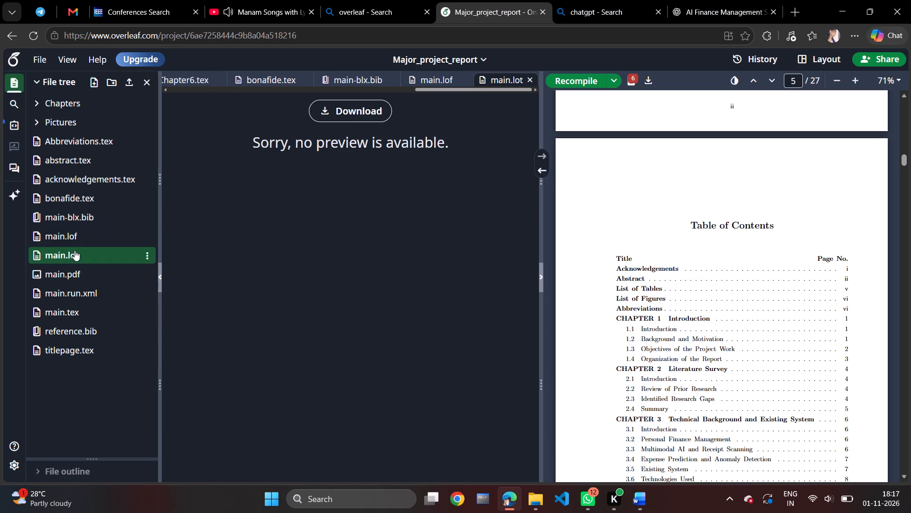
{"action": "left_click", "coordinate": [70, 293]}
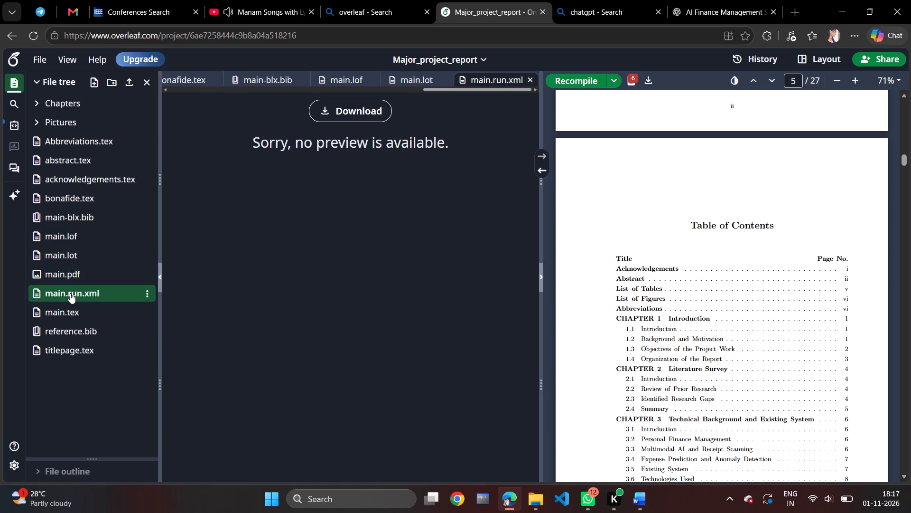
{"action": "left_click", "coordinate": [66, 276]}
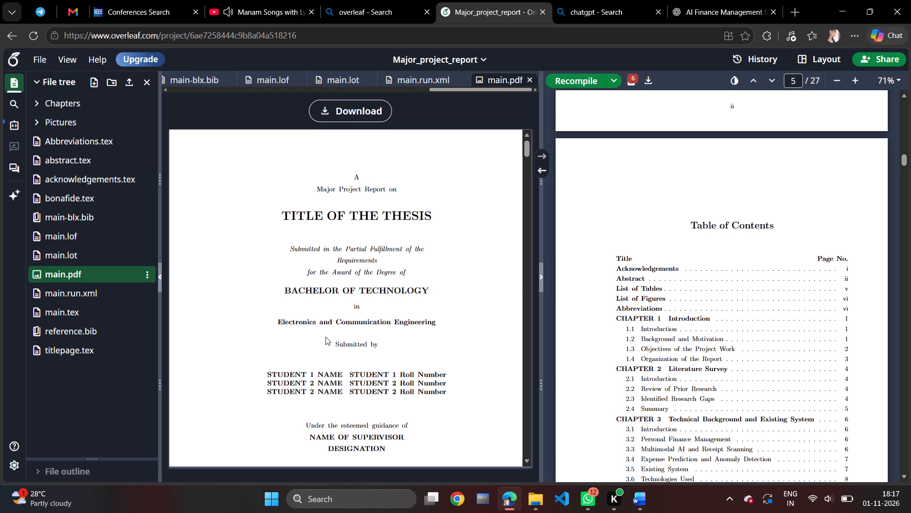
{"action": "scroll", "coordinate": [325, 337], "scroll_direction": "down", "scroll_amount": 2}
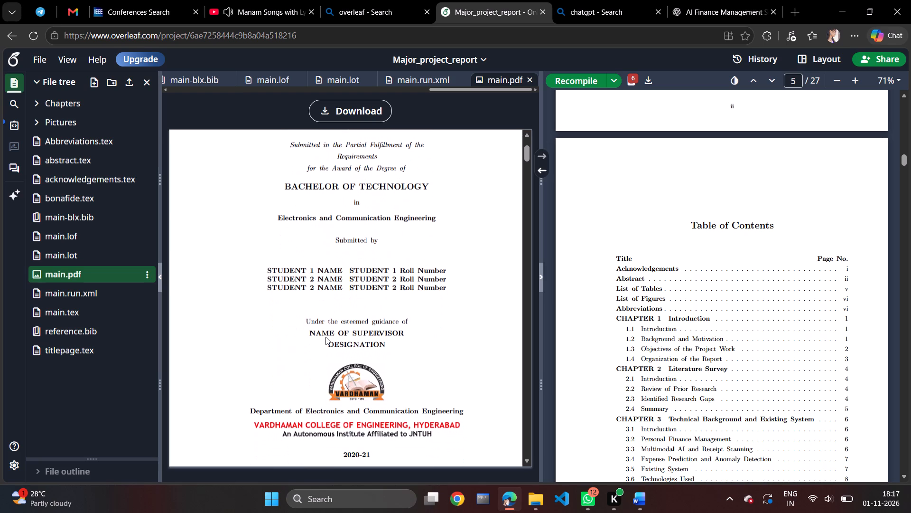
{"action": "scroll", "coordinate": [325, 337], "scroll_direction": "down", "scroll_amount": 3}
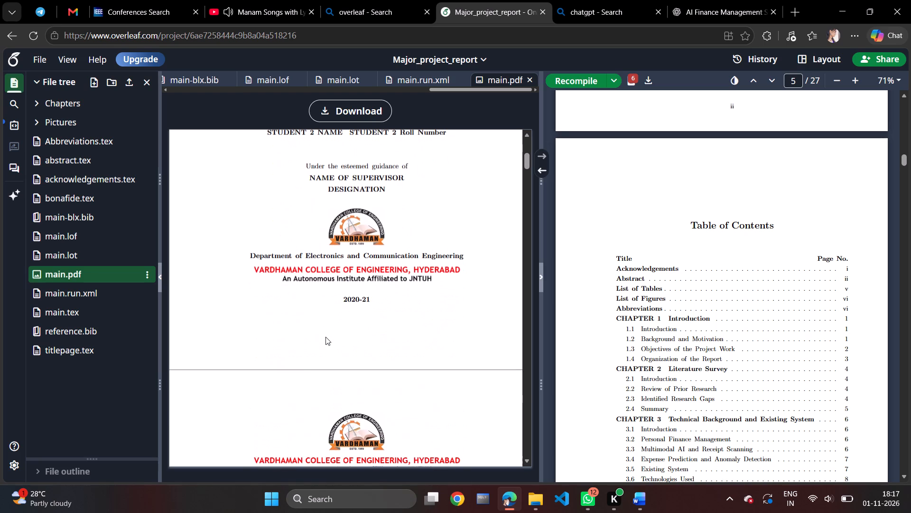
{"action": "scroll", "coordinate": [325, 337], "scroll_direction": "down", "scroll_amount": 4}
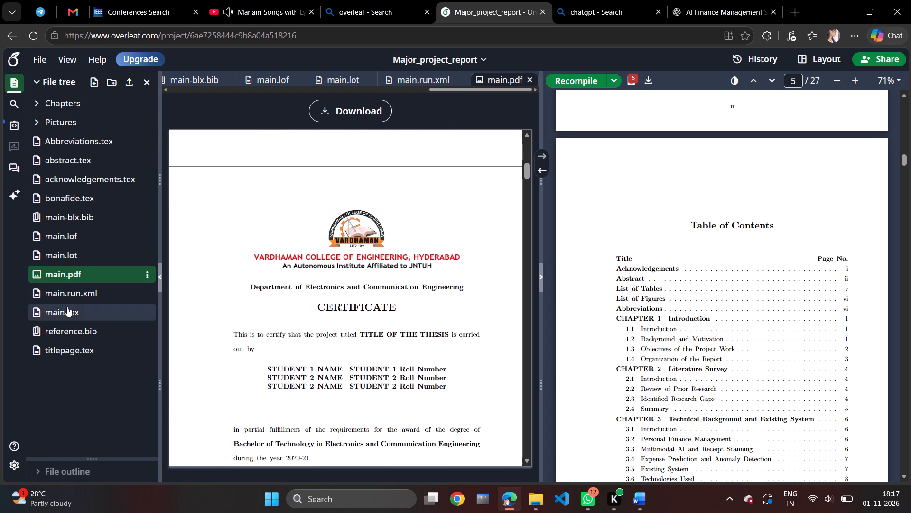
Review main.tex from the package list and thesis details through the front-matter lists and chapter inputs to the bibliography.
{"action": "left_click", "coordinate": [65, 315]}
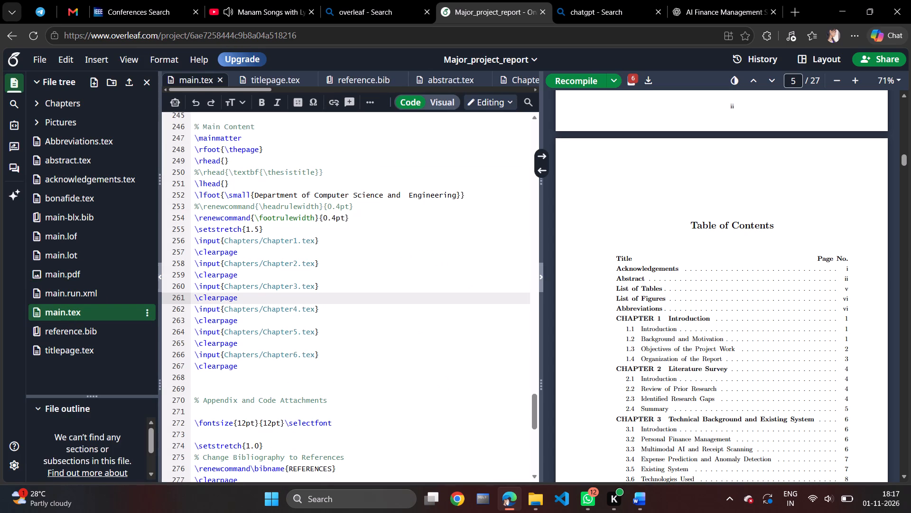
{"action": "scroll", "coordinate": [320, 368], "scroll_direction": "up", "scroll_amount": 3}
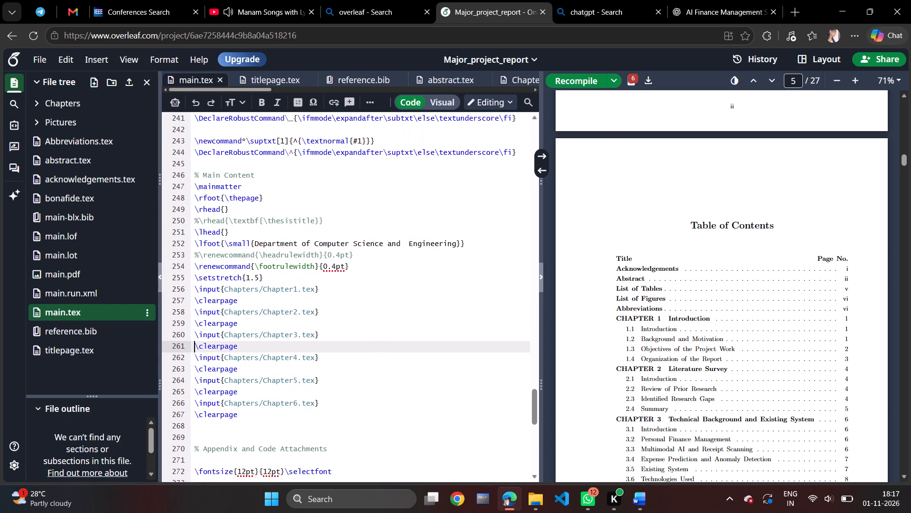
{"action": "scroll", "coordinate": [320, 368], "scroll_direction": "up", "scroll_amount": 13}
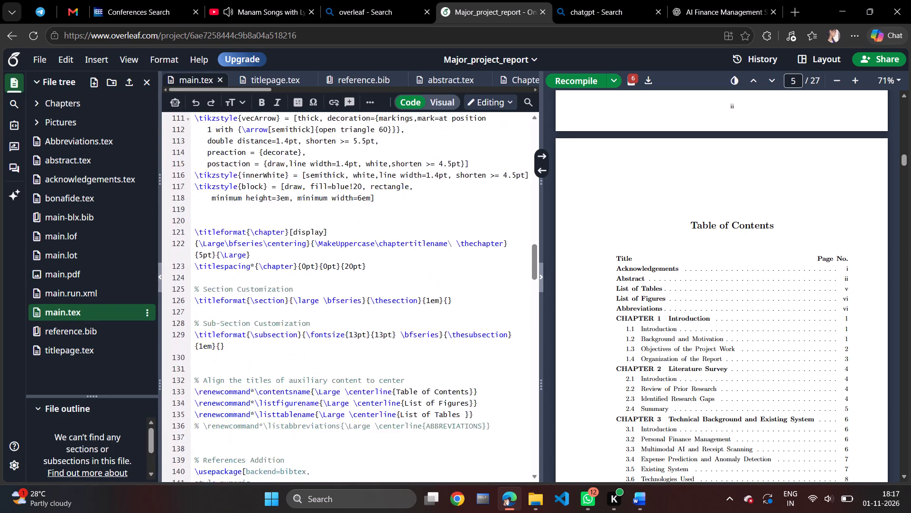
{"action": "scroll", "coordinate": [320, 368], "scroll_direction": "up", "scroll_amount": 14}
{"action": "scroll", "coordinate": [320, 368], "scroll_direction": "up", "scroll_amount": 9}
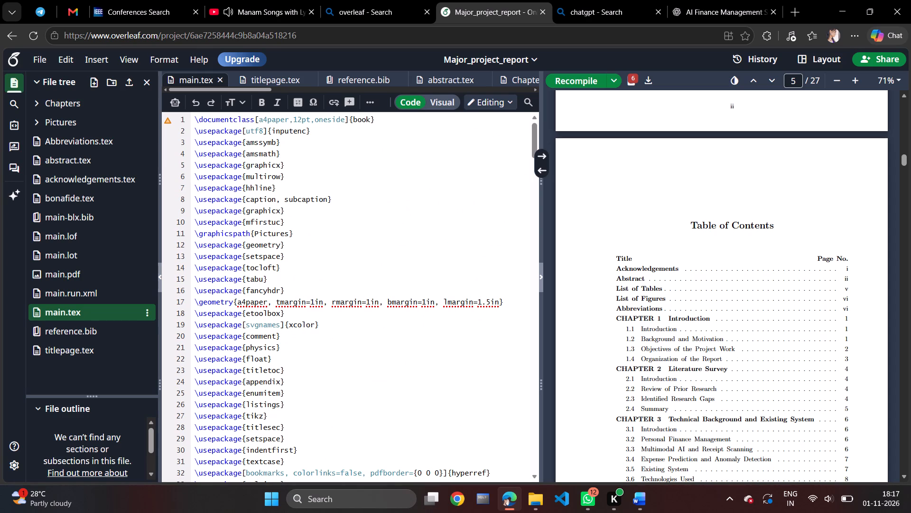
{"action": "scroll", "coordinate": [301, 310], "scroll_direction": "up", "scroll_amount": 2}
{"action": "scroll", "coordinate": [301, 310], "scroll_direction": "down", "scroll_amount": 4}
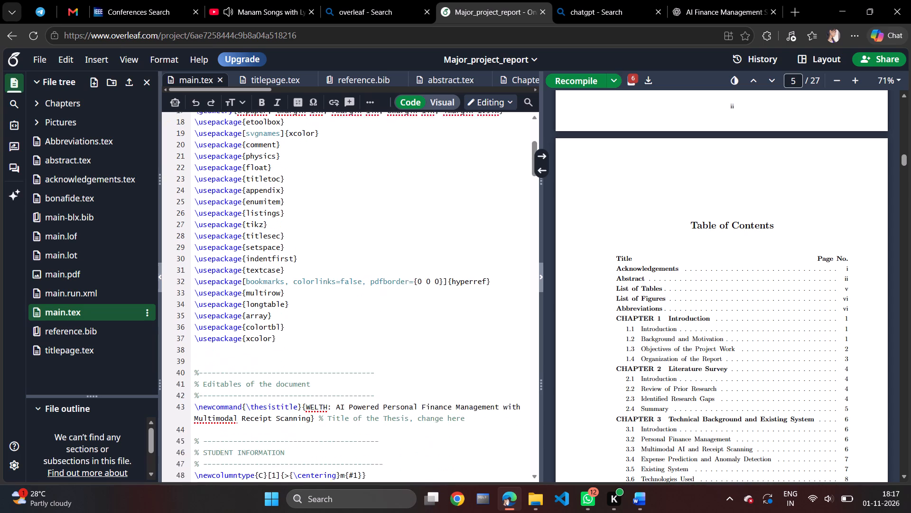
{"action": "scroll", "coordinate": [301, 310], "scroll_direction": "down", "scroll_amount": 3}
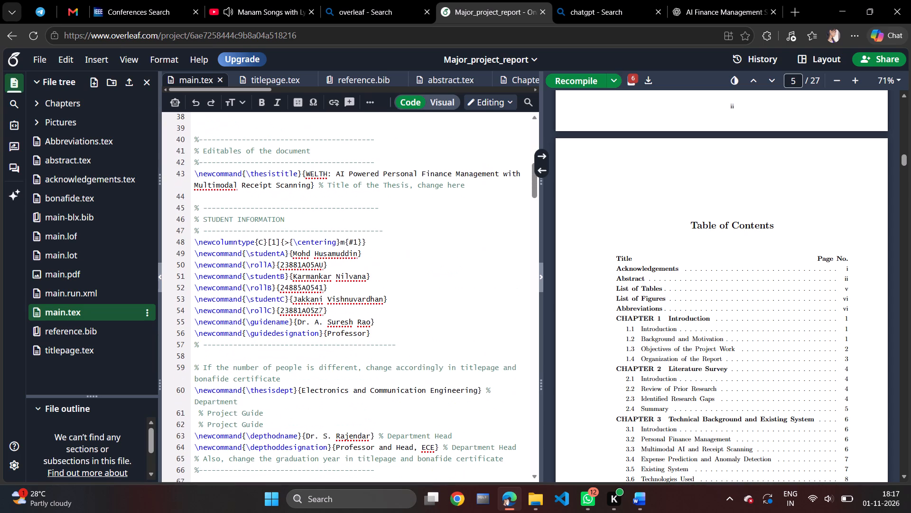
{"action": "scroll", "coordinate": [301, 310], "scroll_direction": "down", "scroll_amount": 7}
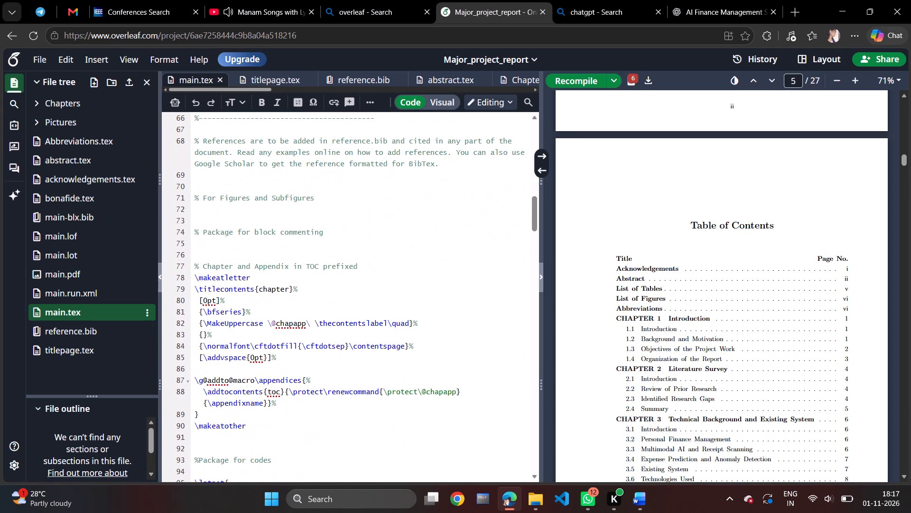
{"action": "scroll", "coordinate": [301, 310], "scroll_direction": "down", "scroll_amount": 6}
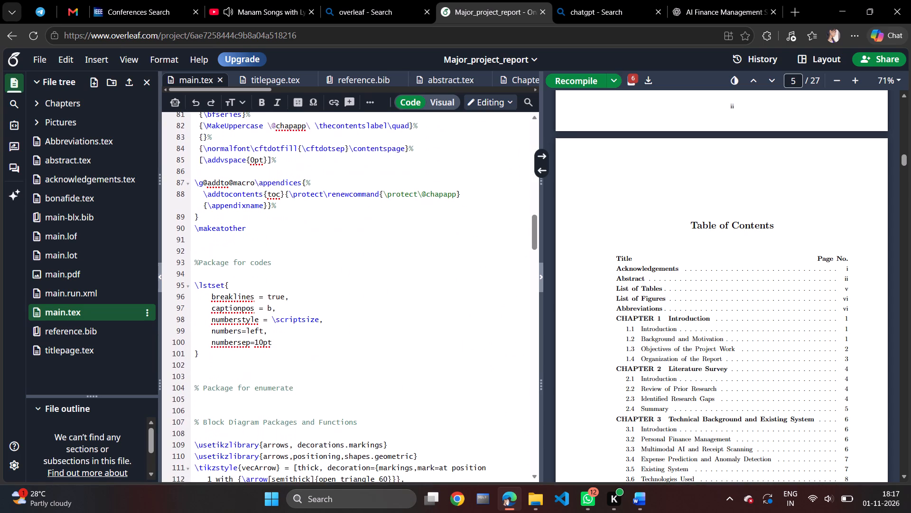
{"action": "scroll", "coordinate": [301, 310], "scroll_direction": "down", "scroll_amount": 4}
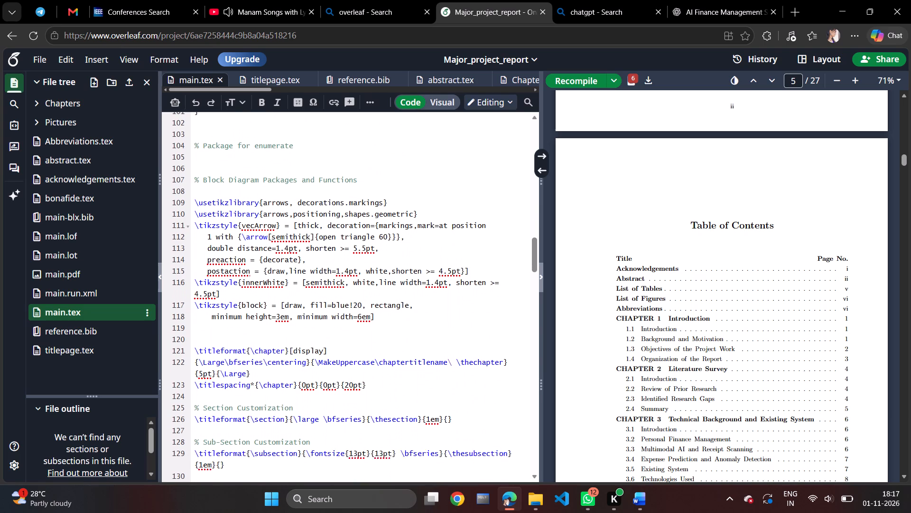
{"action": "scroll", "coordinate": [301, 310], "scroll_direction": "down", "scroll_amount": 3}
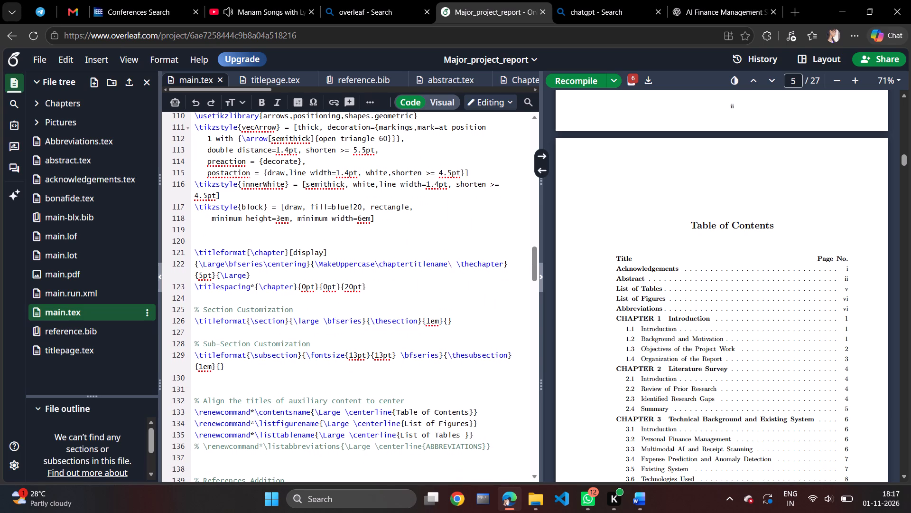
{"action": "scroll", "coordinate": [357, 320], "scroll_direction": "down", "scroll_amount": 3}
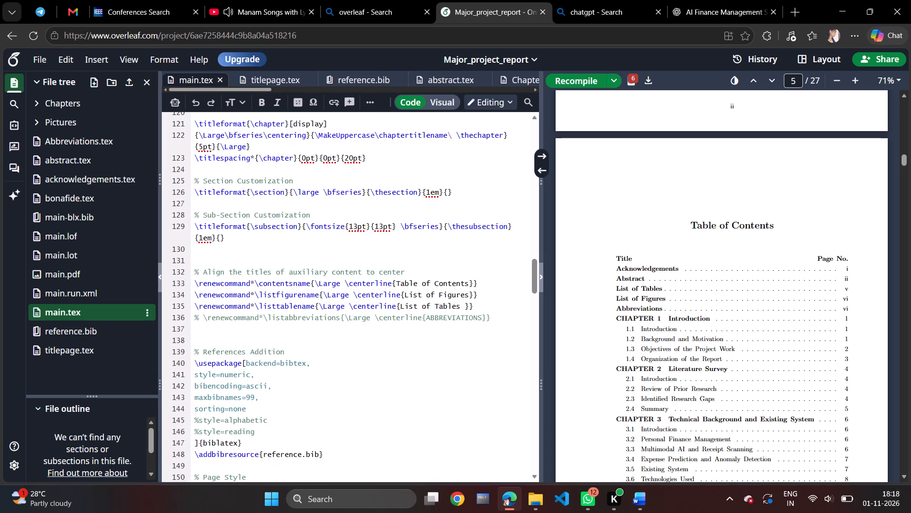
{"action": "scroll", "coordinate": [357, 320], "scroll_direction": "down", "scroll_amount": 2}
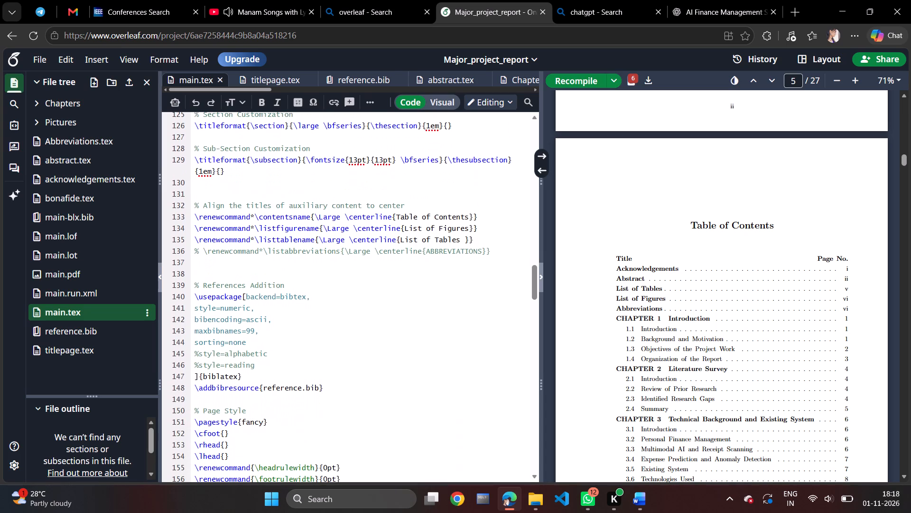
{"action": "scroll", "coordinate": [357, 320], "scroll_direction": "down", "scroll_amount": 1}
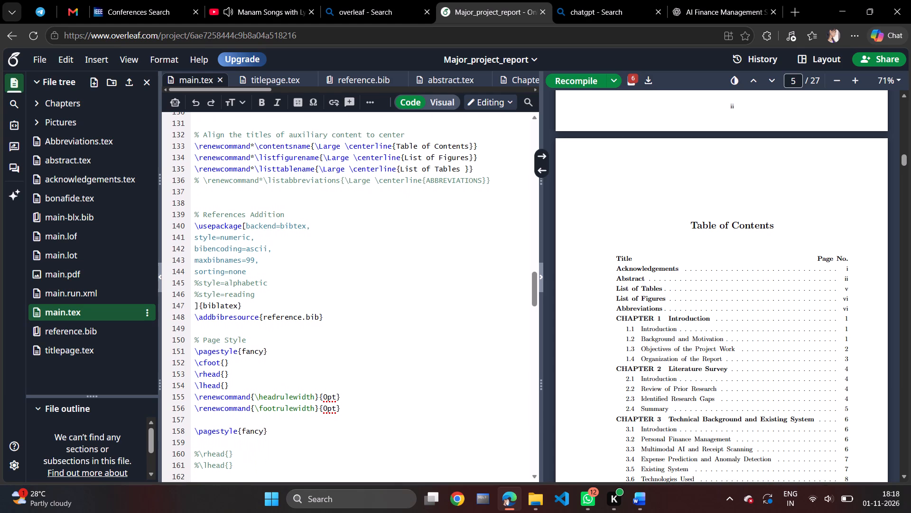
{"action": "scroll", "coordinate": [357, 320], "scroll_direction": "down", "scroll_amount": 3}
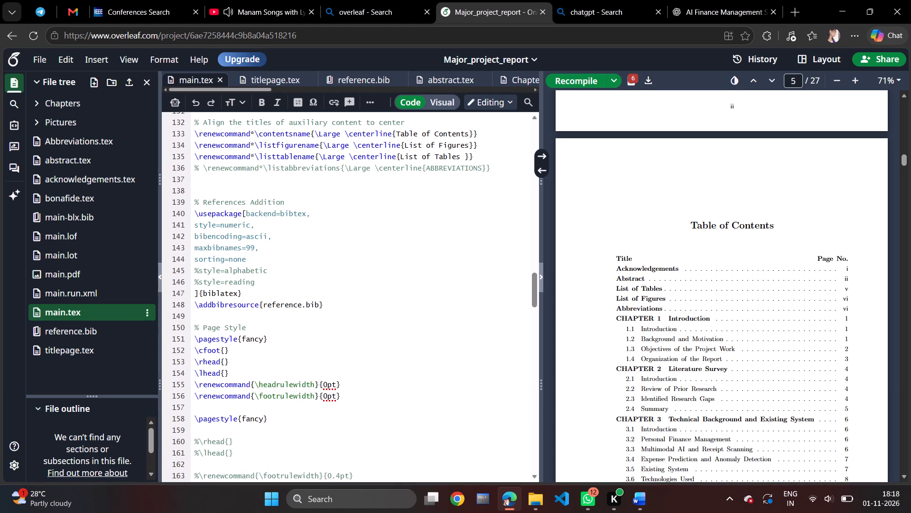
{"action": "scroll", "coordinate": [357, 320], "scroll_direction": "down", "scroll_amount": 3}
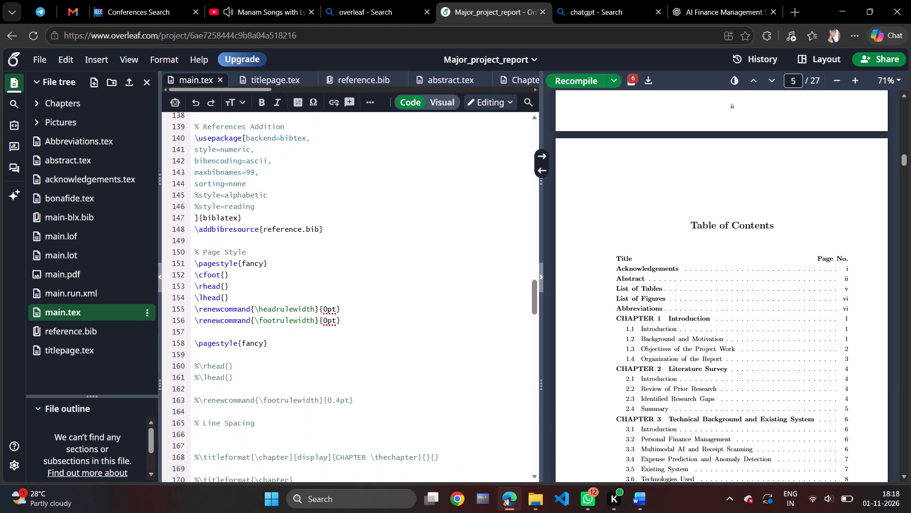
{"action": "scroll", "coordinate": [357, 320], "scroll_direction": "down", "scroll_amount": 2}
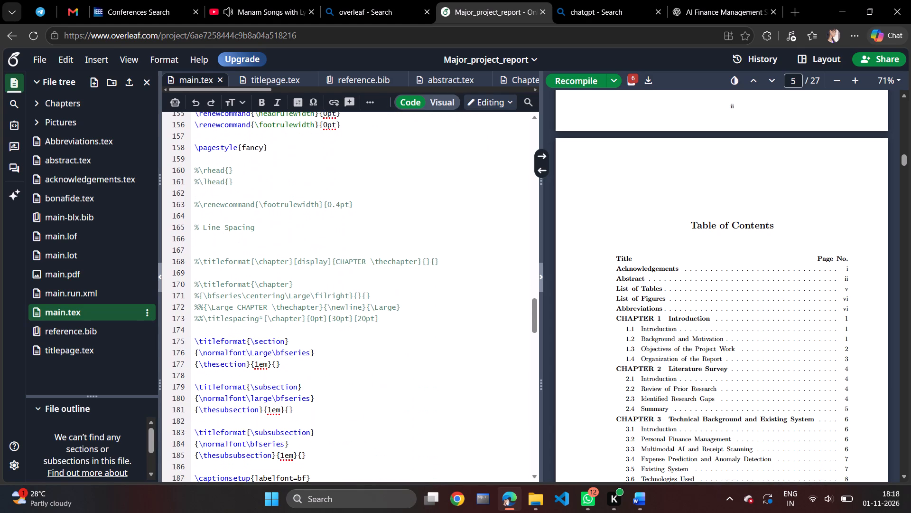
{"action": "scroll", "coordinate": [357, 320], "scroll_direction": "down", "scroll_amount": 8}
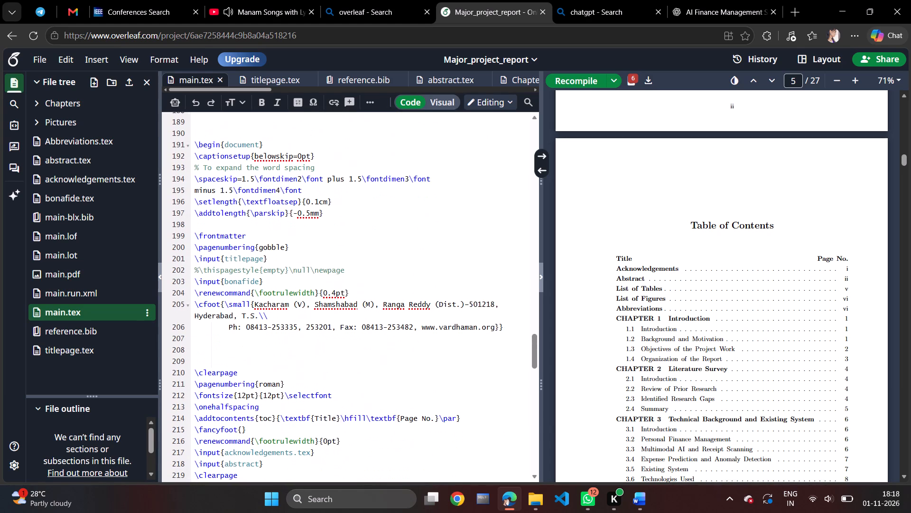
{"action": "scroll", "coordinate": [357, 320], "scroll_direction": "down", "scroll_amount": 6}
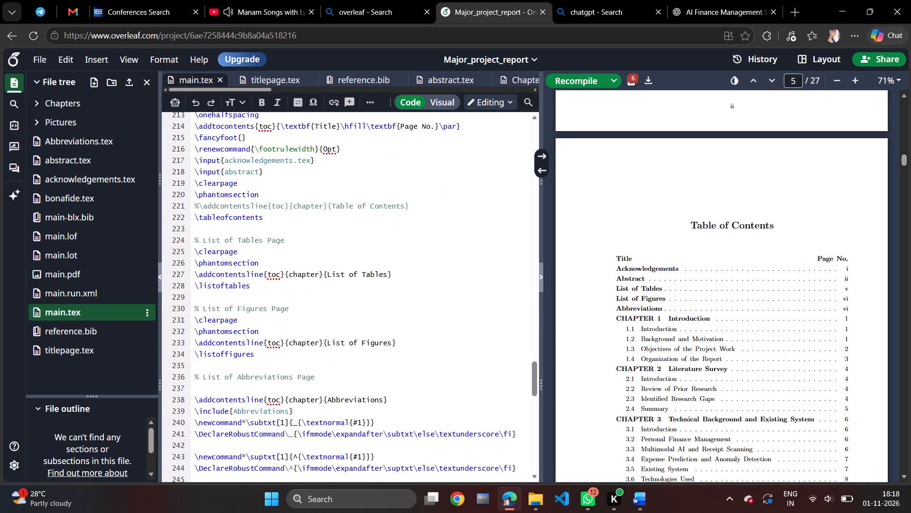
{"action": "scroll", "coordinate": [357, 320], "scroll_direction": "down", "scroll_amount": 2}
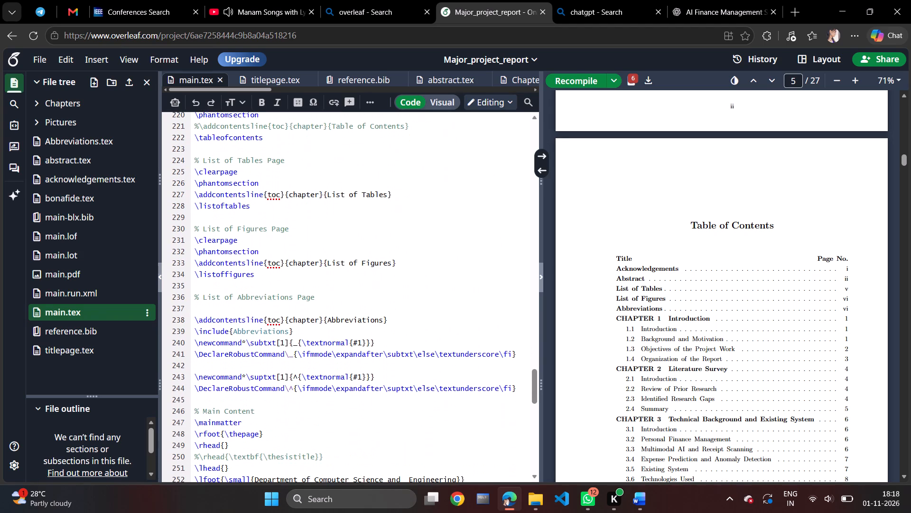
{"action": "scroll", "coordinate": [357, 320], "scroll_direction": "down", "scroll_amount": 4}
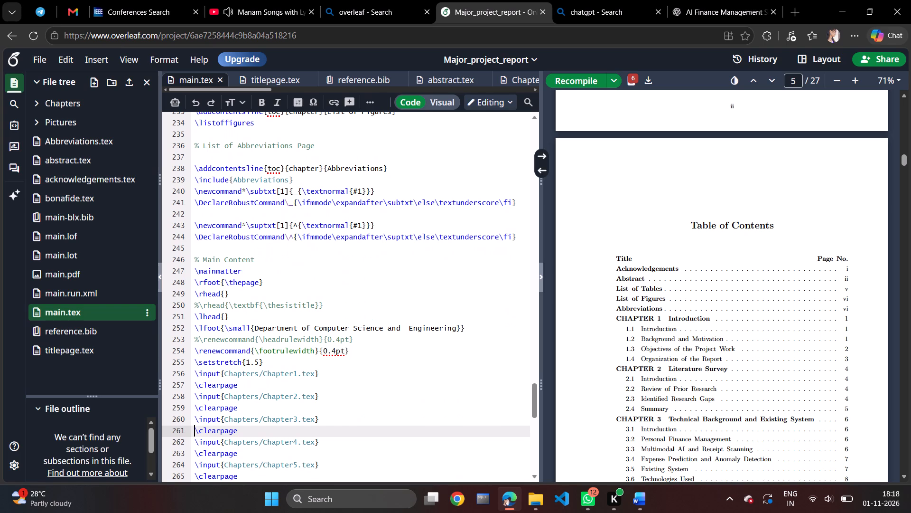
{"action": "scroll", "coordinate": [382, 354], "scroll_direction": "down", "scroll_amount": 6}
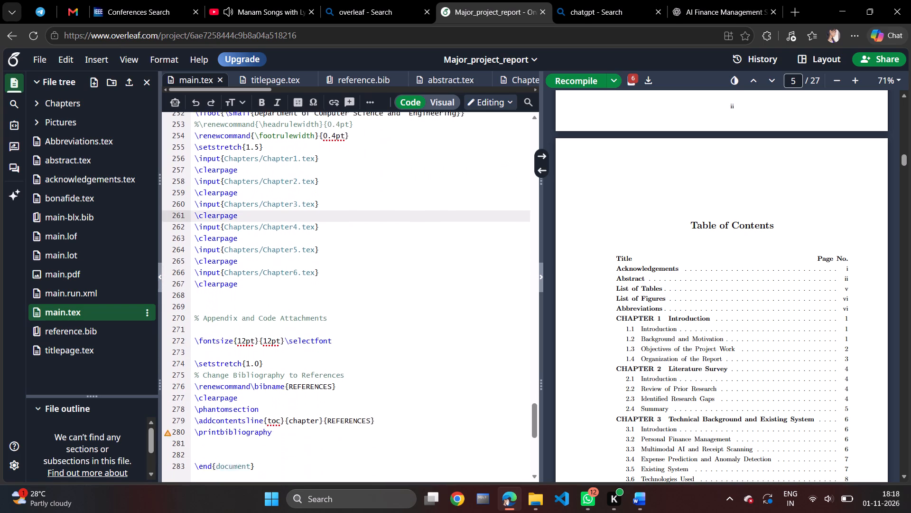
{"action": "scroll", "coordinate": [382, 354], "scroll_direction": "down", "scroll_amount": 2}
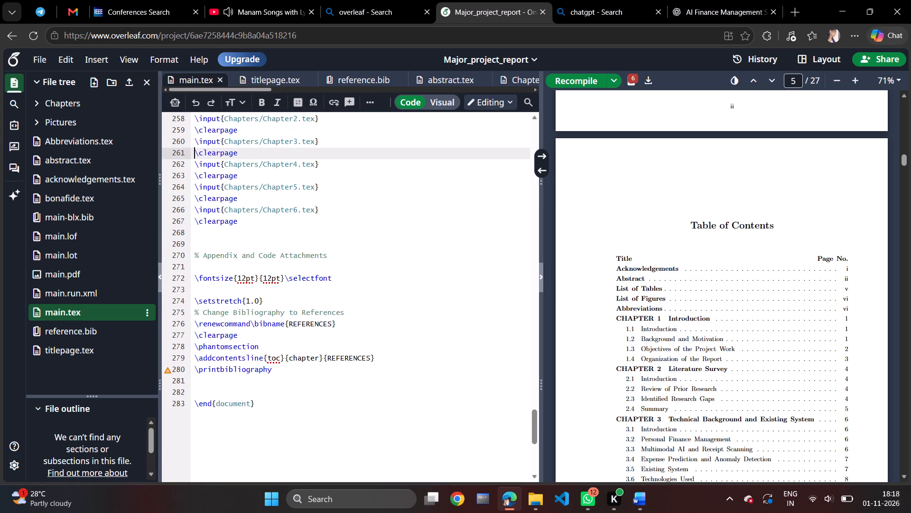
Examine the remaining entries of the compiled Table of Contents through Chapter 6, along with the chapter inputs in main.tex.
{"action": "scroll", "coordinate": [681, 375], "scroll_direction": "down", "scroll_amount": 6}
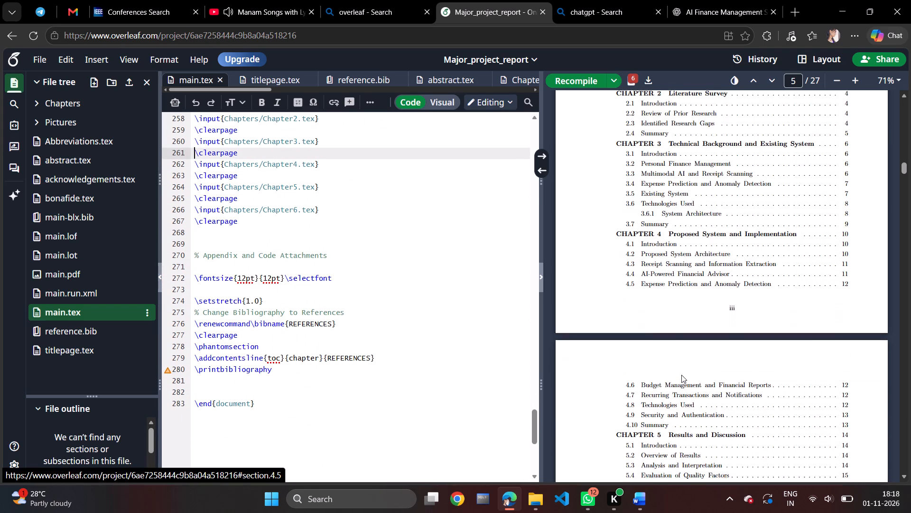
{"action": "scroll", "coordinate": [681, 375], "scroll_direction": "down", "scroll_amount": 2}
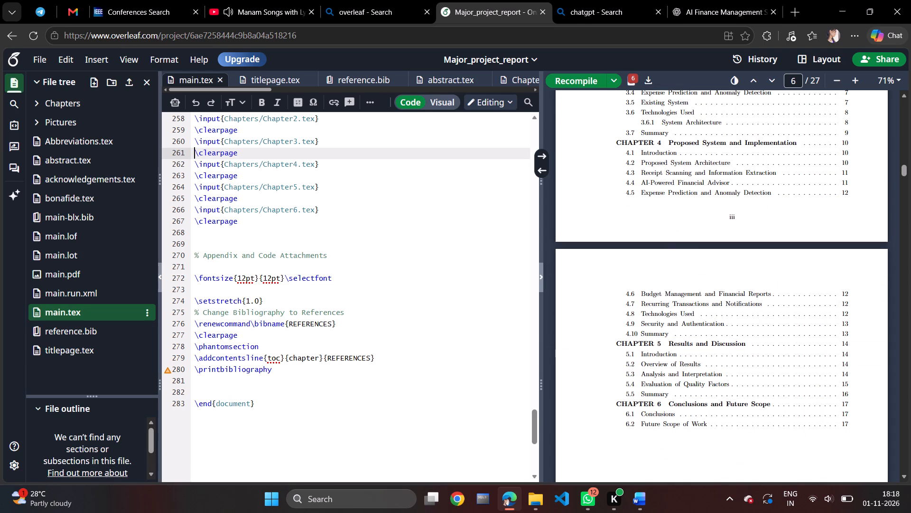
{"action": "scroll", "coordinate": [430, 354], "scroll_direction": "up", "scroll_amount": 4}
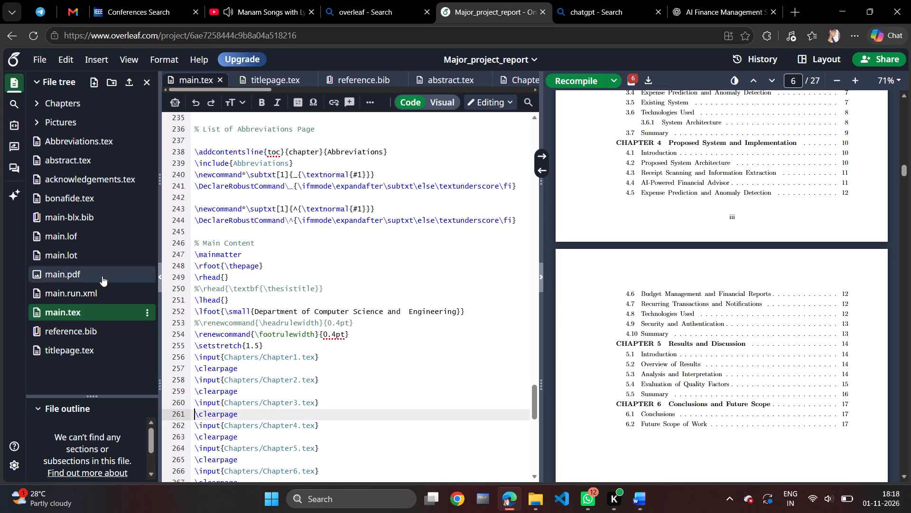
Review the bibliography entries in reference.bib from beginning to end, and check the last page of the compiled Table of Contents.
{"action": "left_click", "coordinate": [81, 334]}
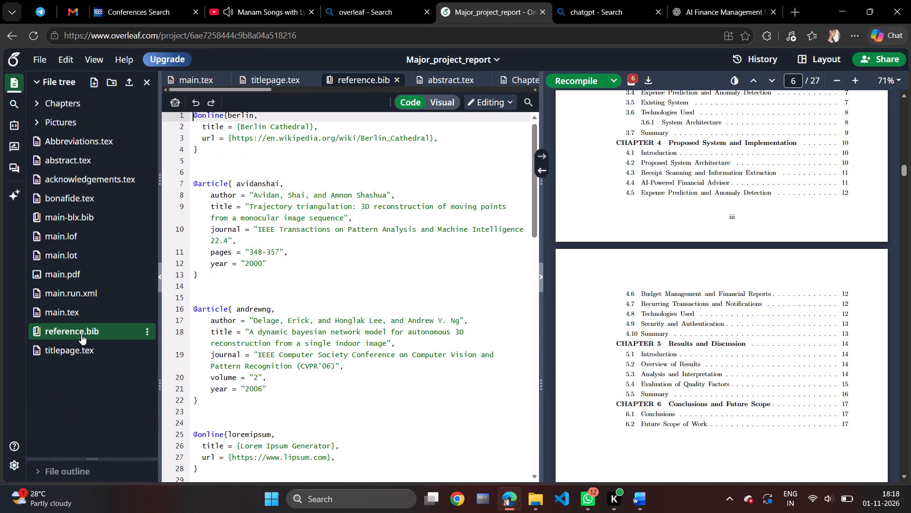
{"action": "scroll", "coordinate": [311, 324], "scroll_direction": "up", "scroll_amount": 1}
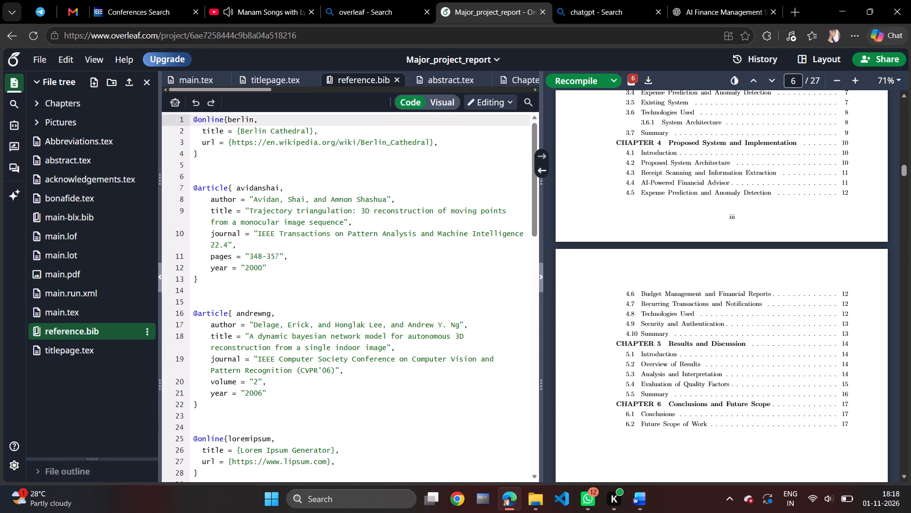
{"action": "scroll", "coordinate": [311, 324], "scroll_direction": "down", "scroll_amount": 1}
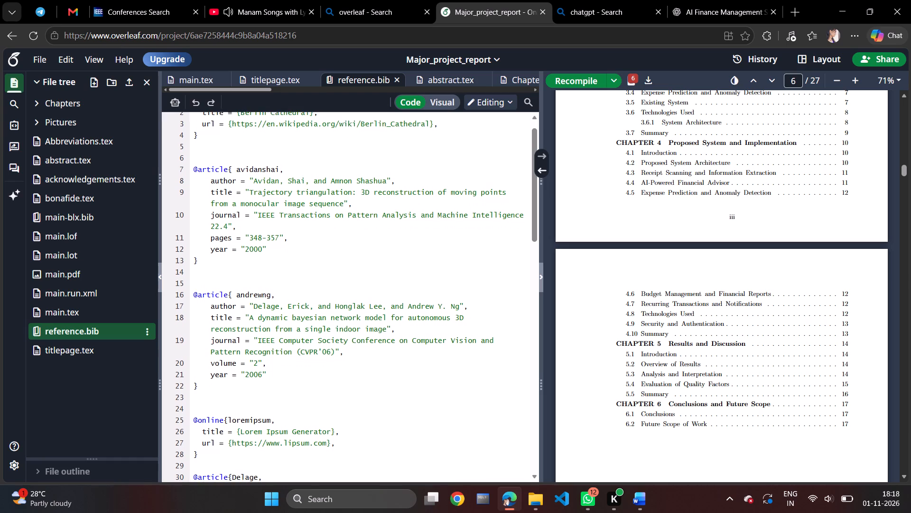
{"action": "scroll", "coordinate": [311, 324], "scroll_direction": "down", "scroll_amount": 2}
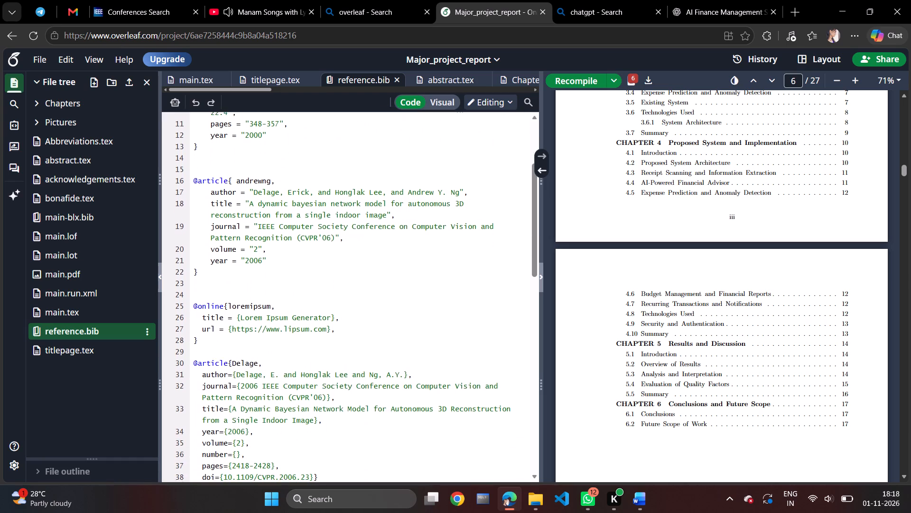
{"action": "scroll", "coordinate": [311, 324], "scroll_direction": "down", "scroll_amount": 6}
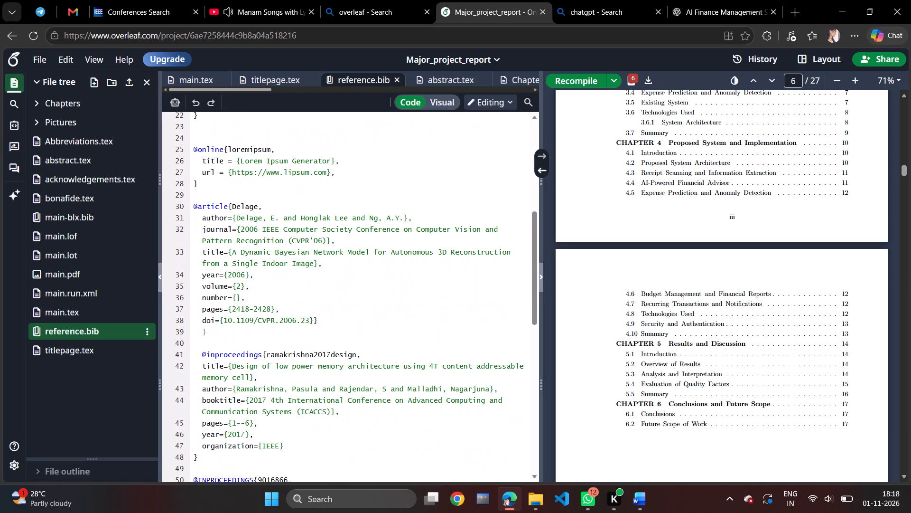
{"action": "scroll", "coordinate": [311, 324], "scroll_direction": "down", "scroll_amount": 10}
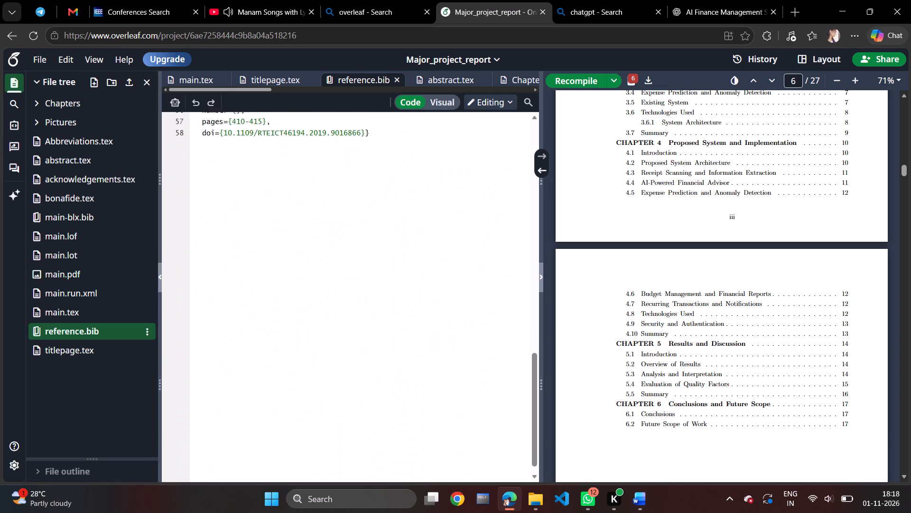
{"action": "scroll", "coordinate": [311, 324], "scroll_direction": "down", "scroll_amount": 5}
{"action": "scroll", "coordinate": [311, 324], "scroll_direction": "up", "scroll_amount": 6}
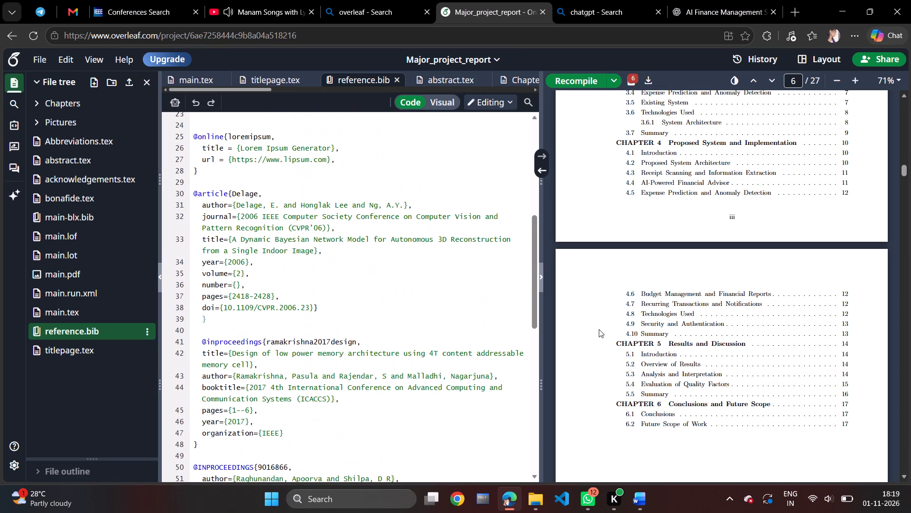
{"action": "scroll", "coordinate": [599, 329], "scroll_direction": "down", "scroll_amount": 3}
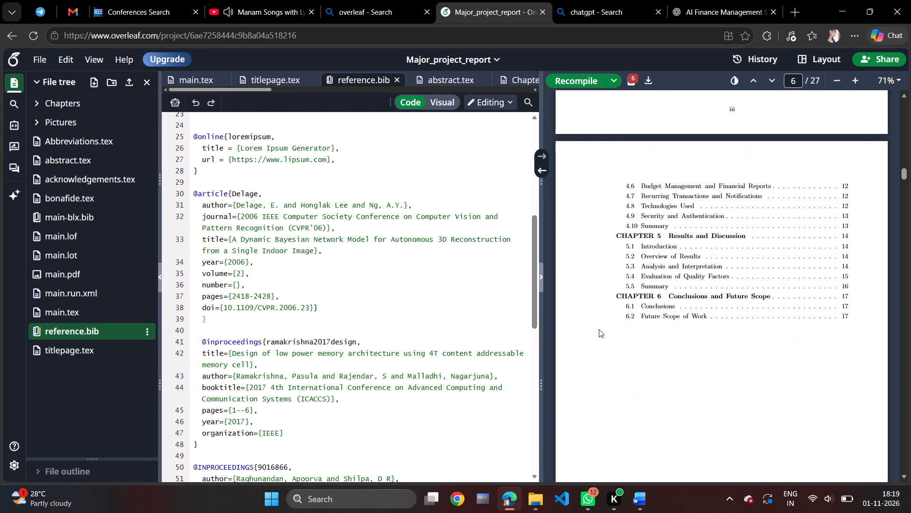
Open titlepage.tex and review its source from the closing lines up through the date and the college logo figure.
{"action": "left_click", "coordinate": [76, 354]}
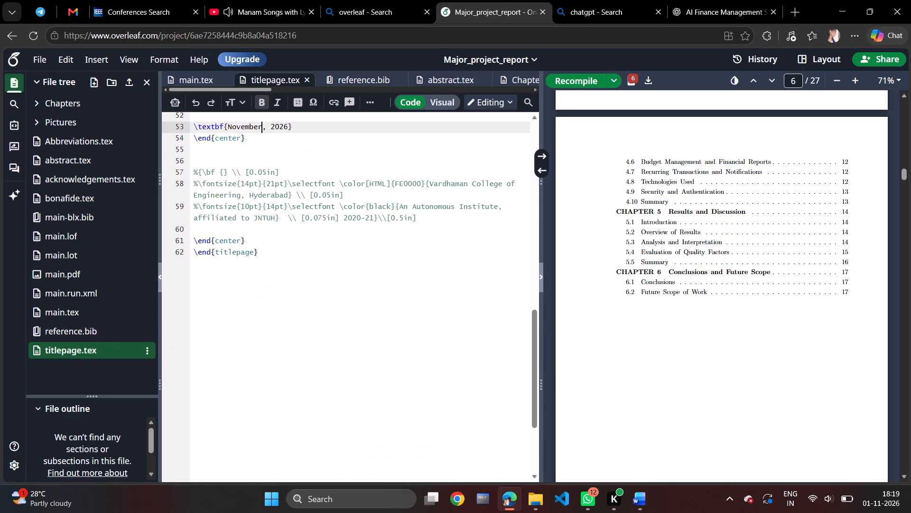
{"action": "scroll", "coordinate": [287, 399], "scroll_direction": "up", "scroll_amount": 4}
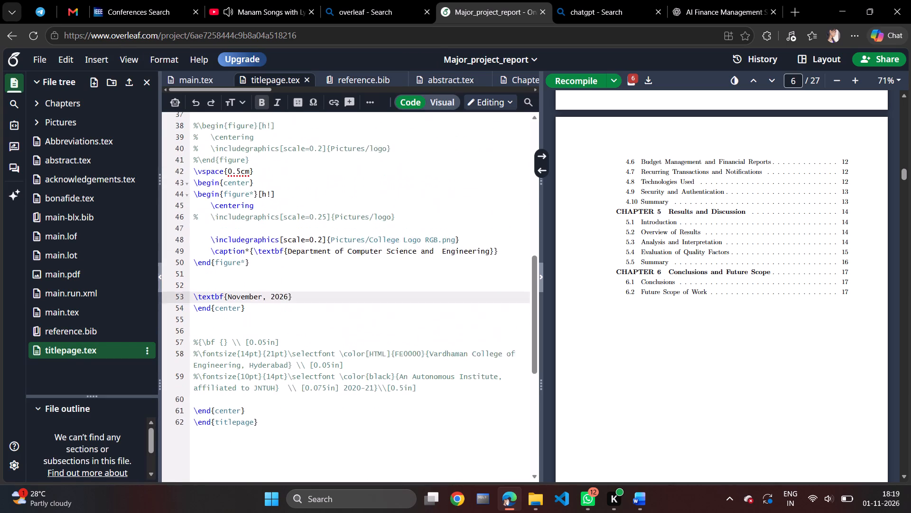
Review the compiled report backwards from Chapter 5 to the title page, then check the signature page and the start of the Acknowledgements.
{"action": "scroll", "coordinate": [287, 399], "scroll_direction": "up", "scroll_amount": 1}
{"action": "left_click", "coordinate": [670, 215]}
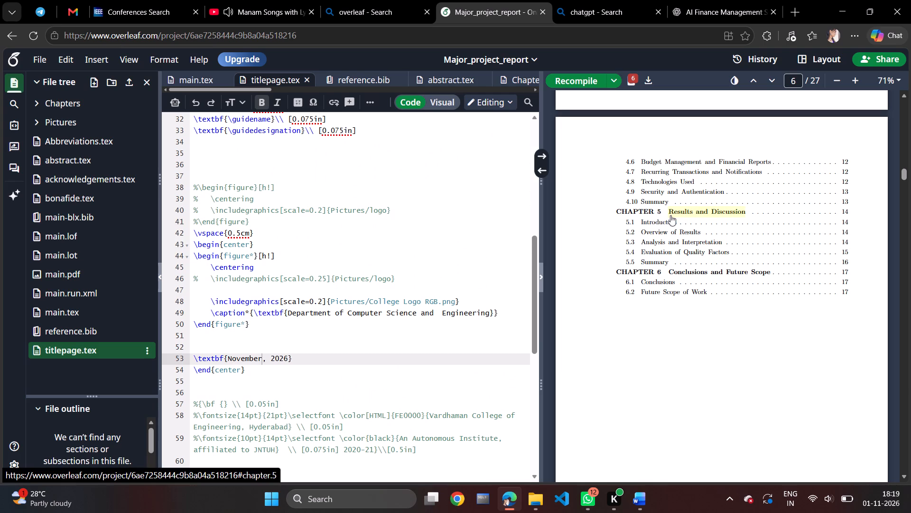
{"action": "scroll", "coordinate": [670, 215], "scroll_direction": "up", "scroll_amount": 11}
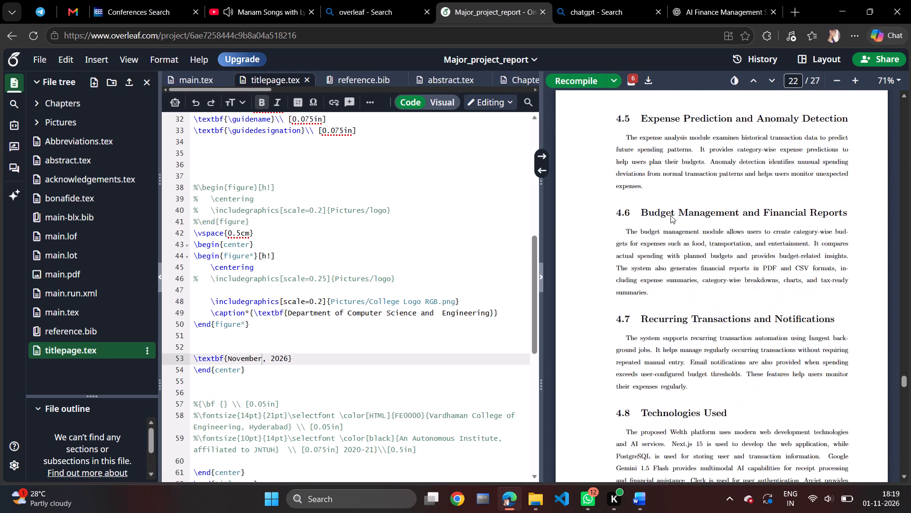
{"action": "scroll", "coordinate": [670, 215], "scroll_direction": "up", "scroll_amount": 15}
{"action": "scroll", "coordinate": [670, 215], "scroll_direction": "up", "scroll_amount": 7}
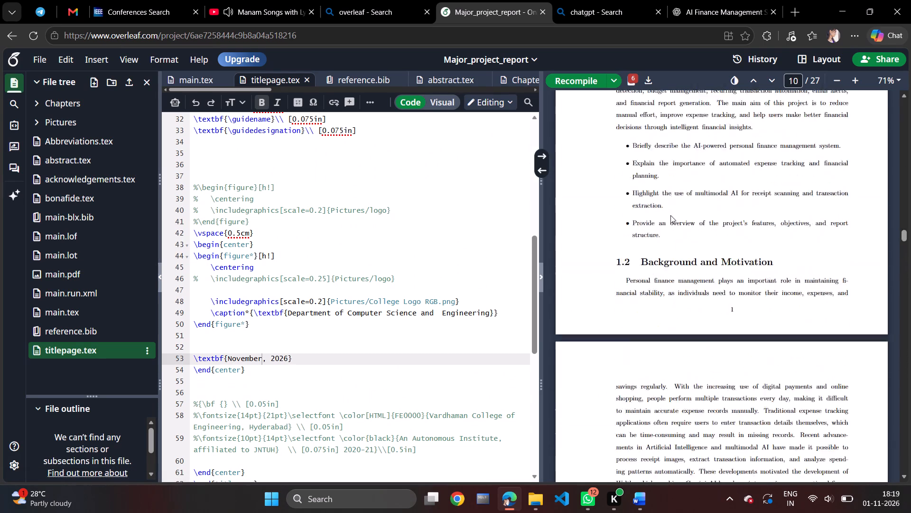
{"action": "scroll", "coordinate": [670, 215], "scroll_direction": "up", "scroll_amount": 16}
{"action": "scroll", "coordinate": [670, 215], "scroll_direction": "up", "scroll_amount": 6}
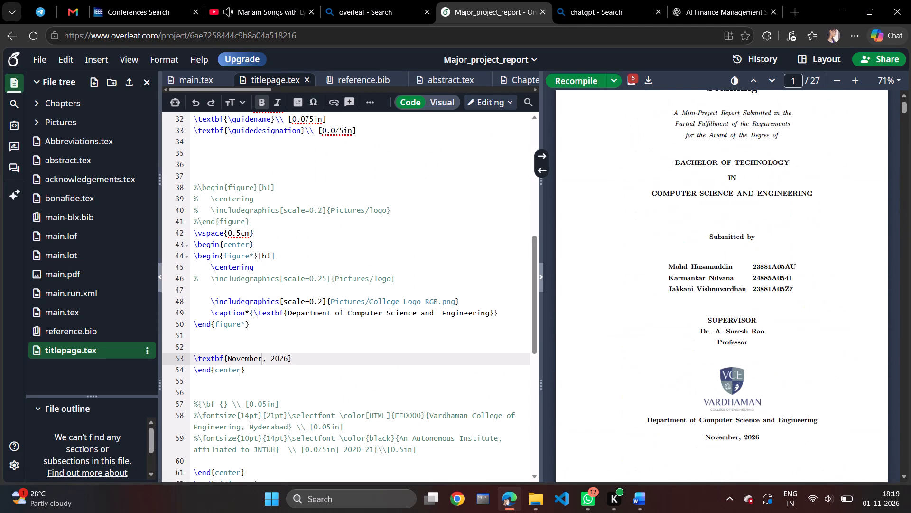
{"action": "scroll", "coordinate": [670, 215], "scroll_direction": "down", "scroll_amount": 8}
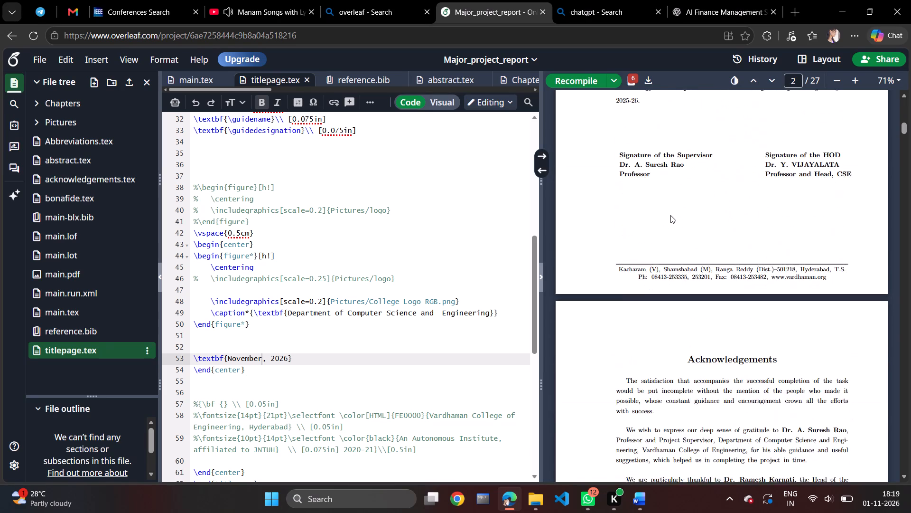
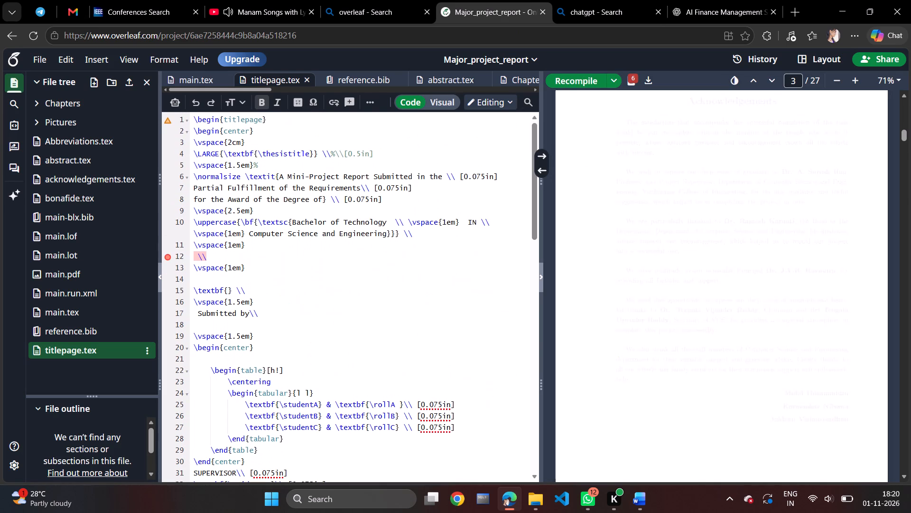
Review the titlepage.tex source from the student table and supervisor lines through the logo figure and date to the closing lines, and back up.
{"action": "scroll", "coordinate": [443, 312], "scroll_direction": "down", "scroll_amount": 4}
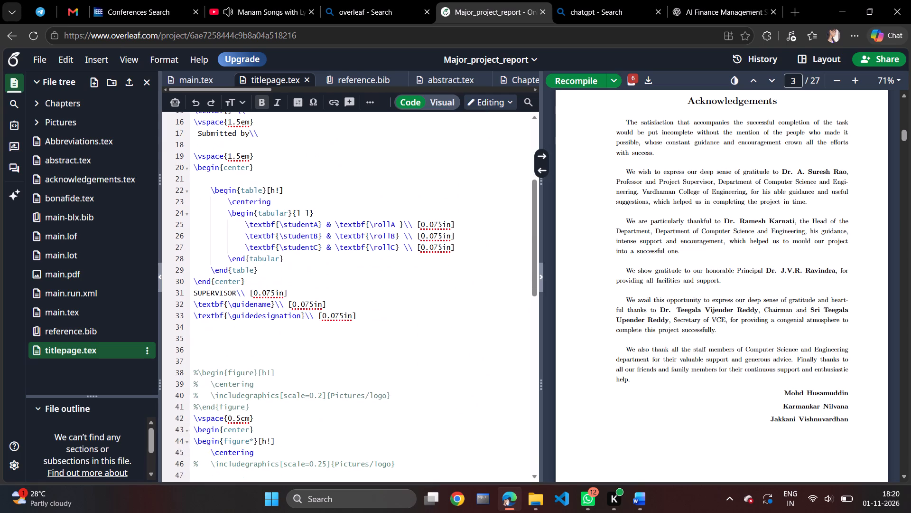
{"action": "scroll", "coordinate": [443, 312], "scroll_direction": "down", "scroll_amount": 4}
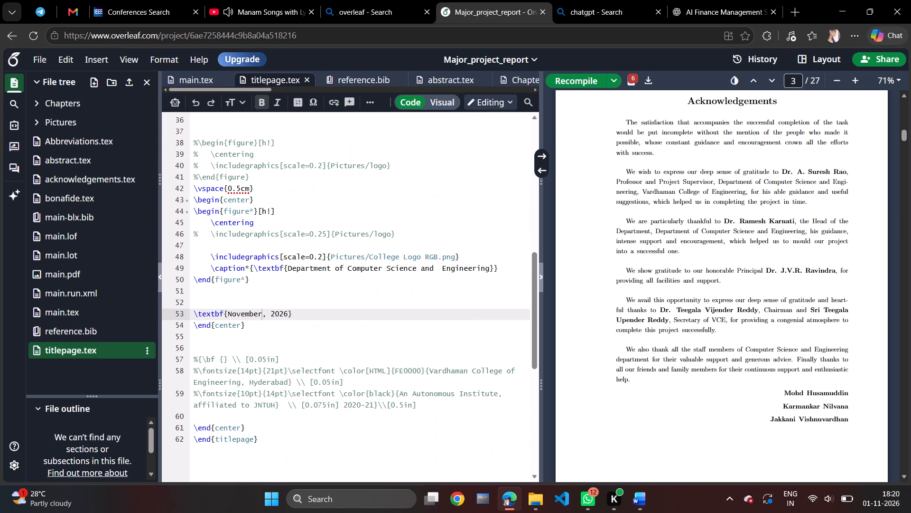
{"action": "scroll", "coordinate": [443, 312], "scroll_direction": "down", "scroll_amount": 2}
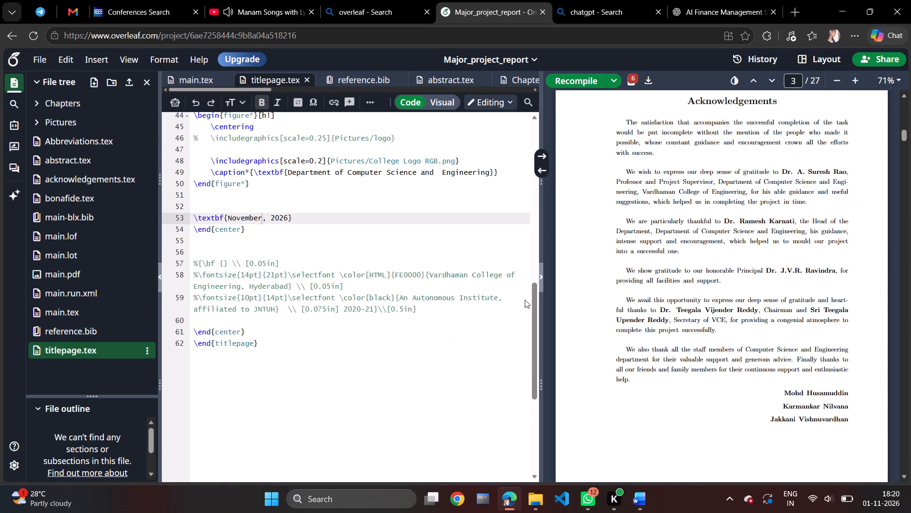
{"action": "scroll", "coordinate": [85, 303], "scroll_direction": "up", "scroll_amount": 4}
Open main.tex and examine its references, chapter inputs and front-matter list sections.
{"action": "left_click", "coordinate": [75, 307]}
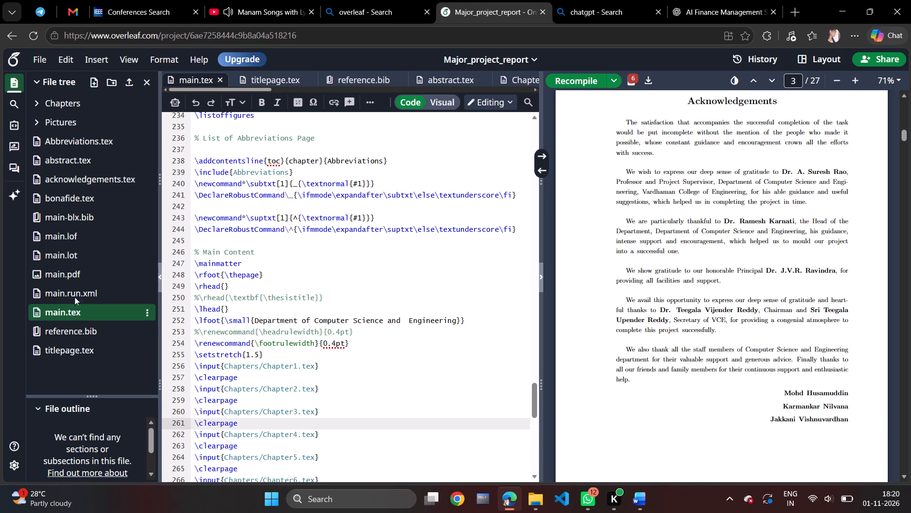
{"action": "scroll", "coordinate": [287, 341], "scroll_direction": "down", "scroll_amount": 4}
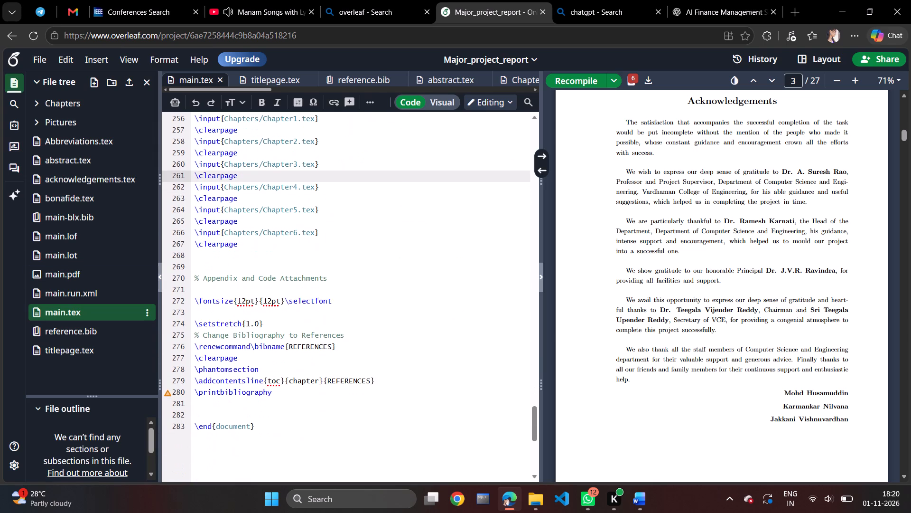
{"action": "left_click", "coordinate": [287, 341]}
{"action": "left_click_drag", "start_coordinate": [300, 356], "coordinate": [307, 351]}
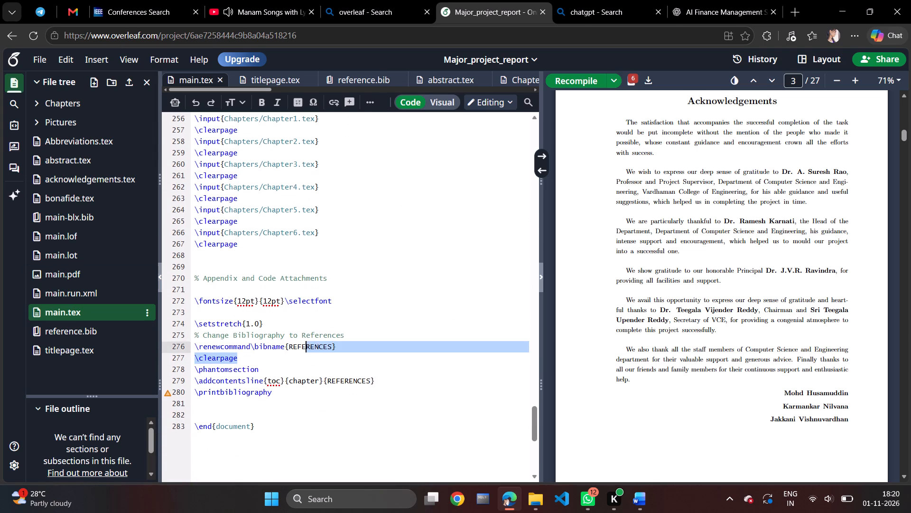
{"action": "double_click", "coordinate": [307, 351]}
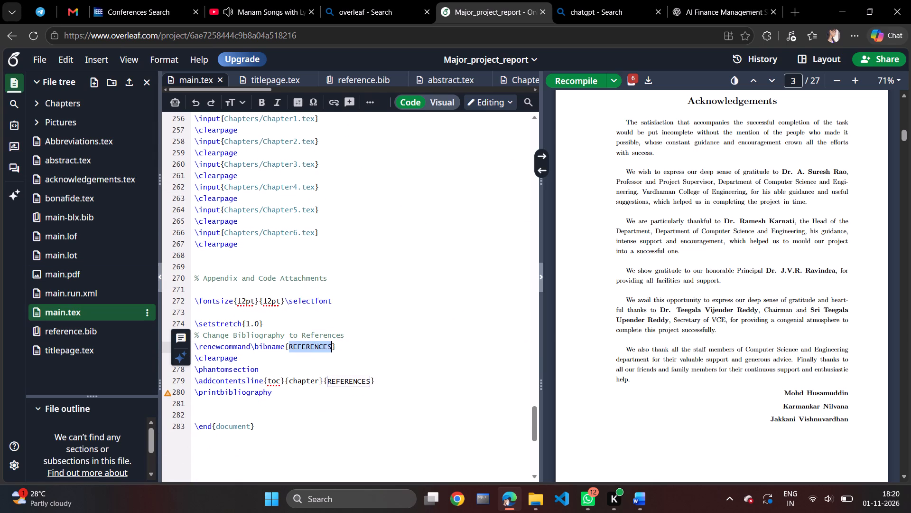
{"action": "scroll", "coordinate": [307, 351], "scroll_direction": "up", "scroll_amount": 5}
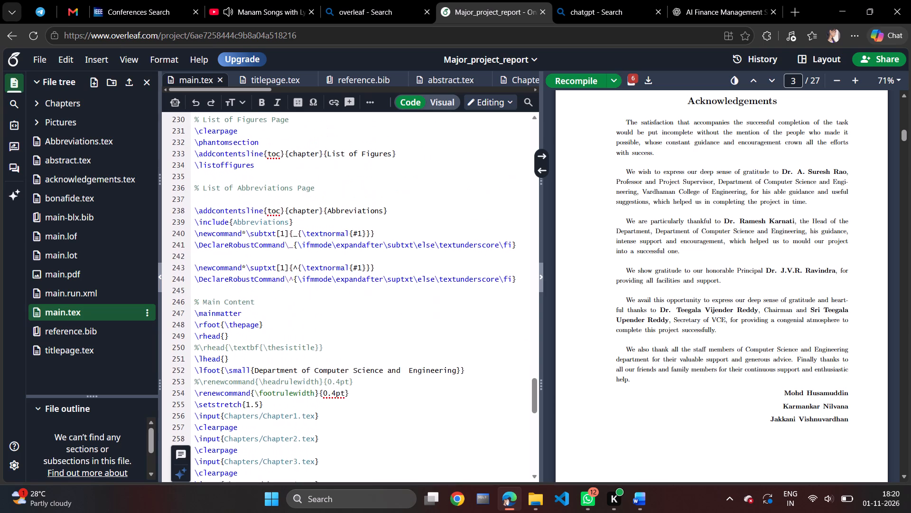
{"action": "scroll", "coordinate": [307, 351], "scroll_direction": "up", "scroll_amount": 1}
{"action": "left_click", "coordinate": [257, 437]}
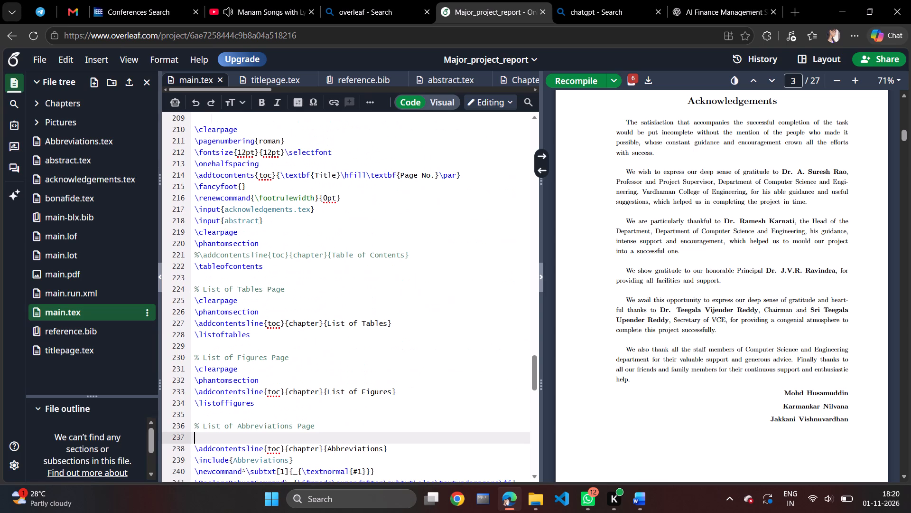
{"action": "scroll", "coordinate": [257, 437], "scroll_direction": "down", "scroll_amount": 2}
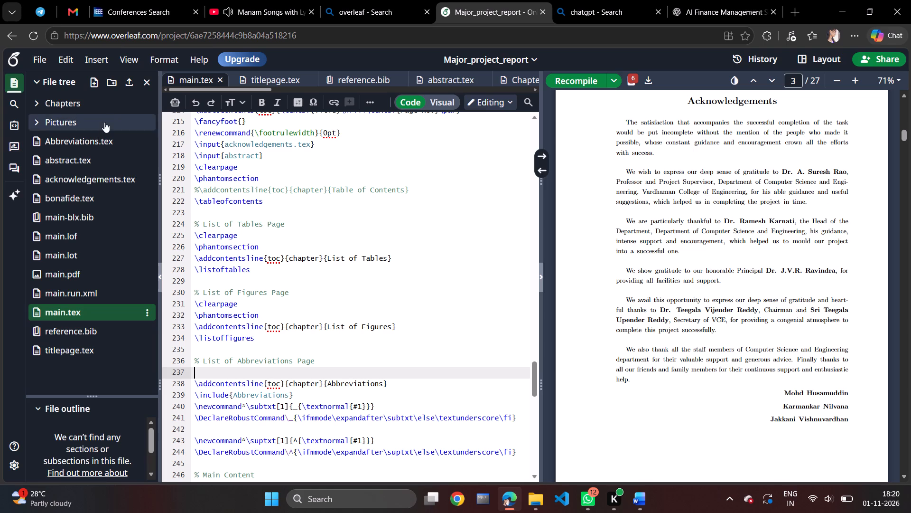
{"action": "left_click", "coordinate": [100, 142]}
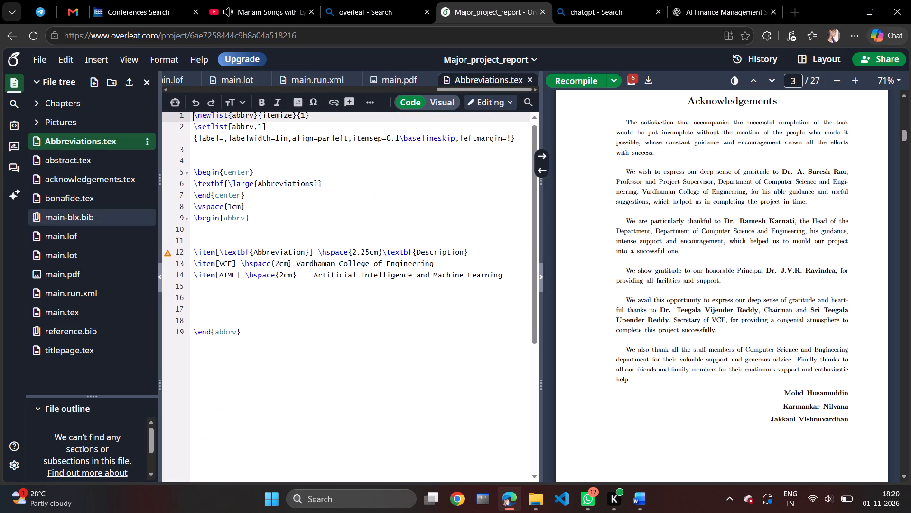
{"action": "scroll", "coordinate": [345, 260], "scroll_direction": "up", "scroll_amount": 2}
{"action": "left_click", "coordinate": [363, 235]}
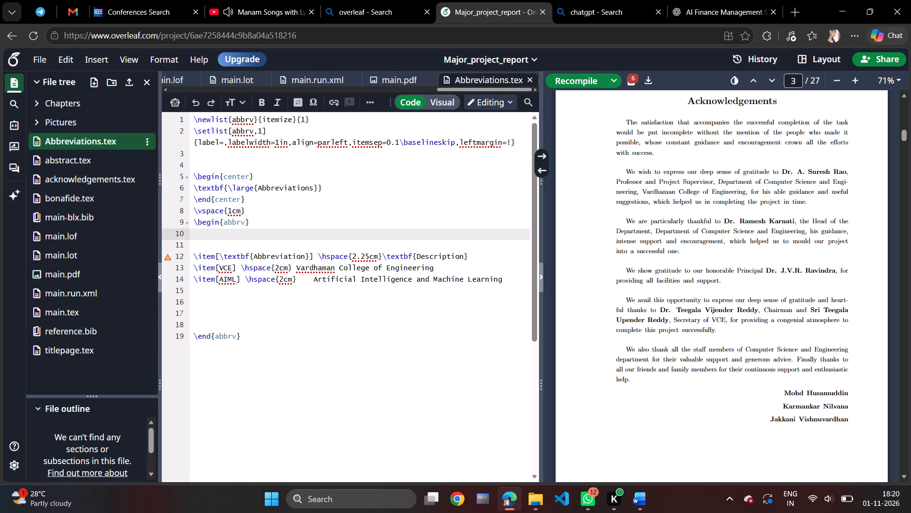
{"action": "key", "text": "ctrl+a"}
{"action": "key", "text": "ctrl+c"}
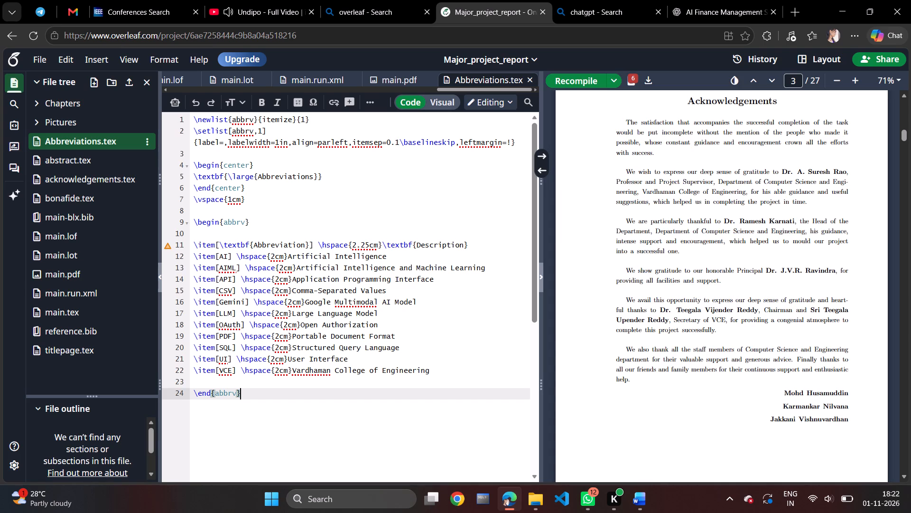
Examine the compiled PDF's front matter, from the certificate page through the contents and lists to the Abbreviations page.
{"action": "scroll", "coordinate": [689, 264], "scroll_direction": "up", "scroll_amount": 4}
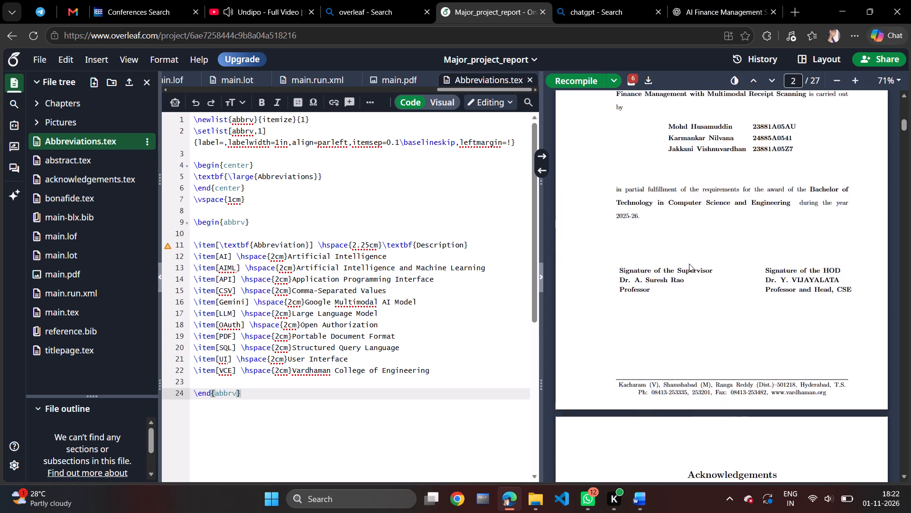
{"action": "scroll", "coordinate": [689, 264], "scroll_direction": "up", "scroll_amount": 2}
{"action": "scroll", "coordinate": [689, 264], "scroll_direction": "down", "scroll_amount": 9}
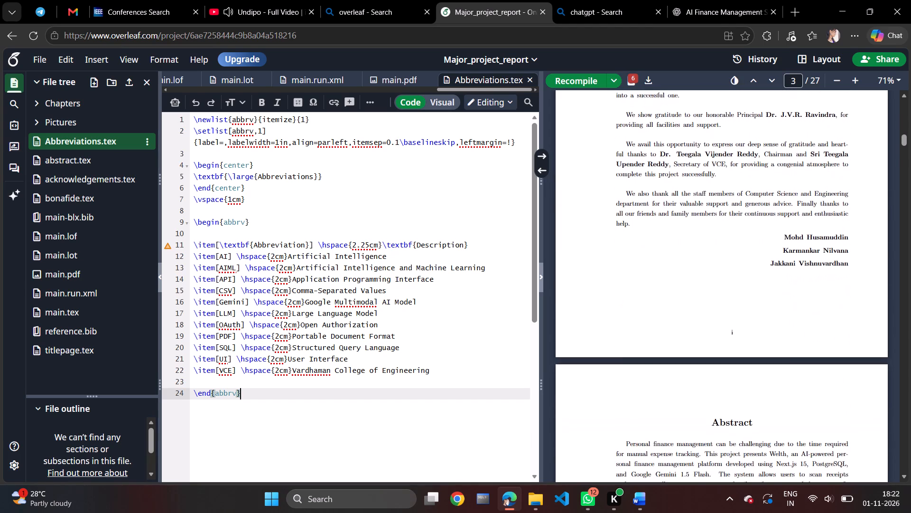
{"action": "scroll", "coordinate": [689, 264], "scroll_direction": "down", "scroll_amount": 7}
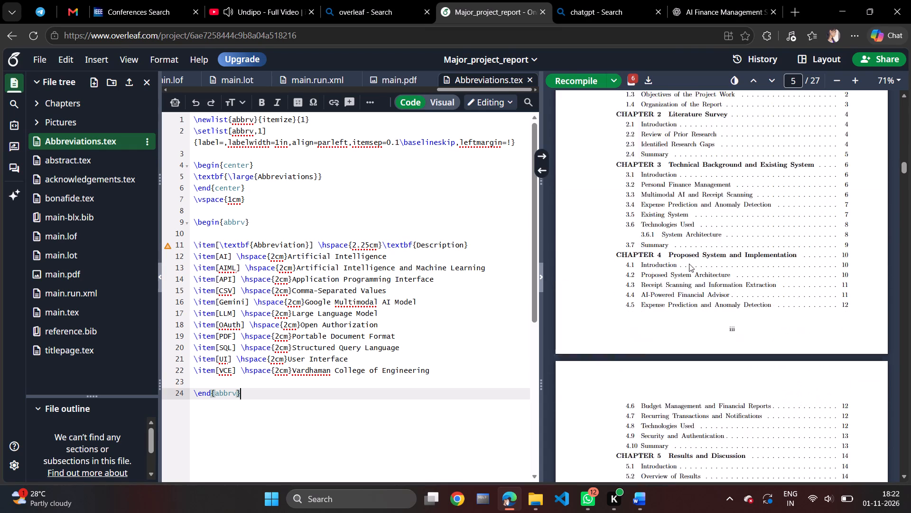
{"action": "scroll", "coordinate": [689, 264], "scroll_direction": "down", "scroll_amount": 7}
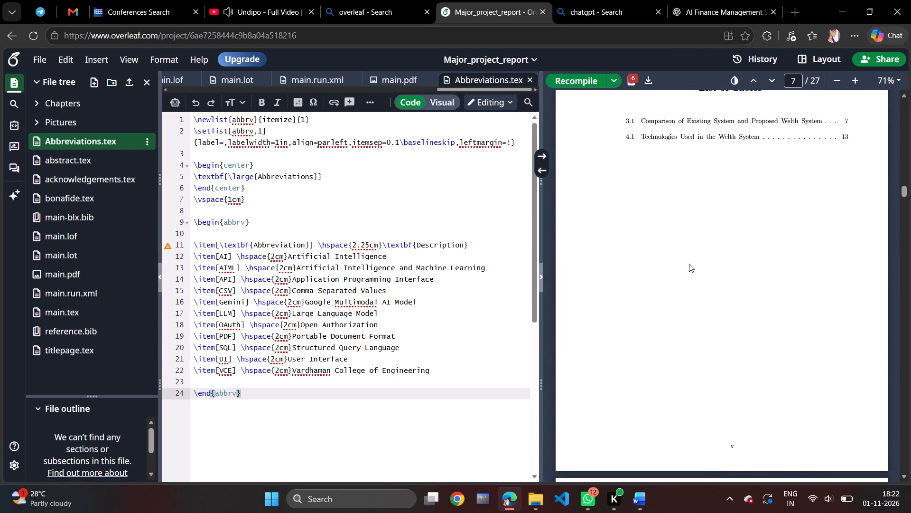
{"action": "scroll", "coordinate": [689, 264], "scroll_direction": "down", "scroll_amount": 8}
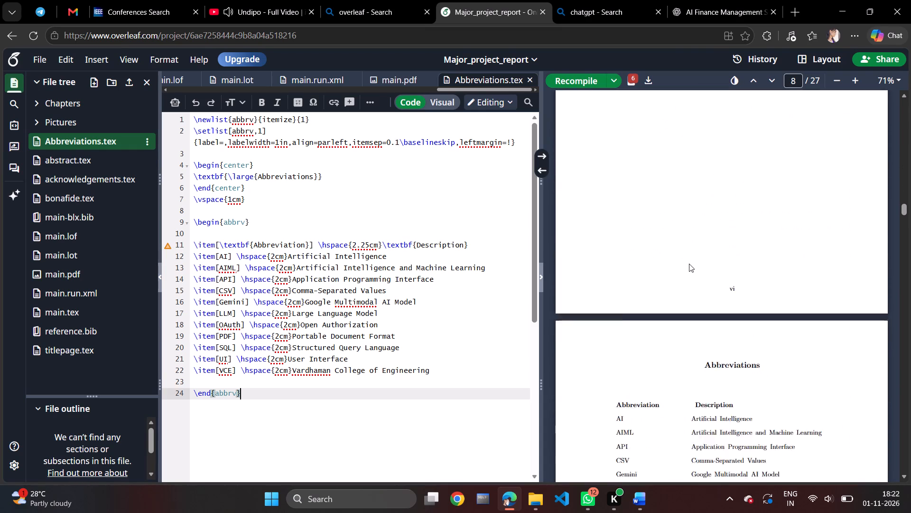
{"action": "scroll", "coordinate": [689, 264], "scroll_direction": "down", "scroll_amount": 1}
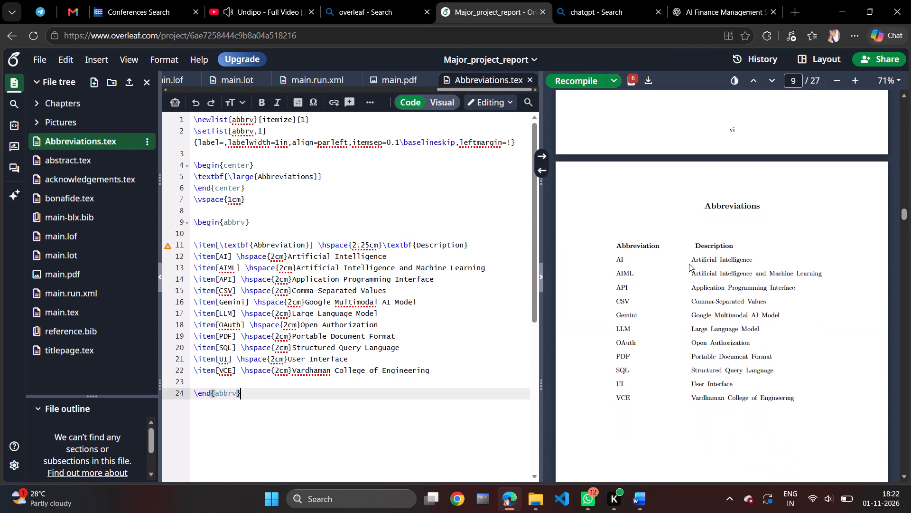
{"action": "scroll", "coordinate": [689, 264], "scroll_direction": "up", "scroll_amount": 8}
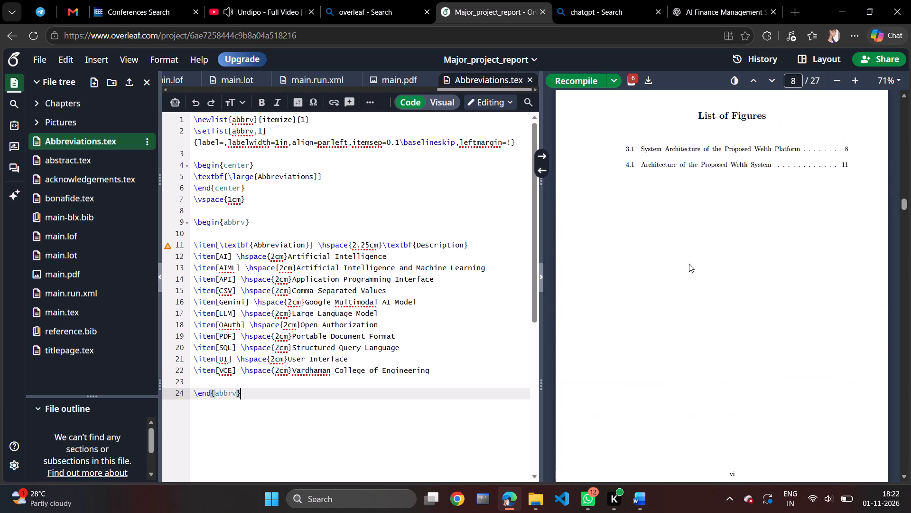
Review the compiled PDF's front matter backwards, from the List of Figures through the List of Tables to the Table of Contents.
{"action": "scroll", "coordinate": [689, 264], "scroll_direction": "up", "scroll_amount": 2}
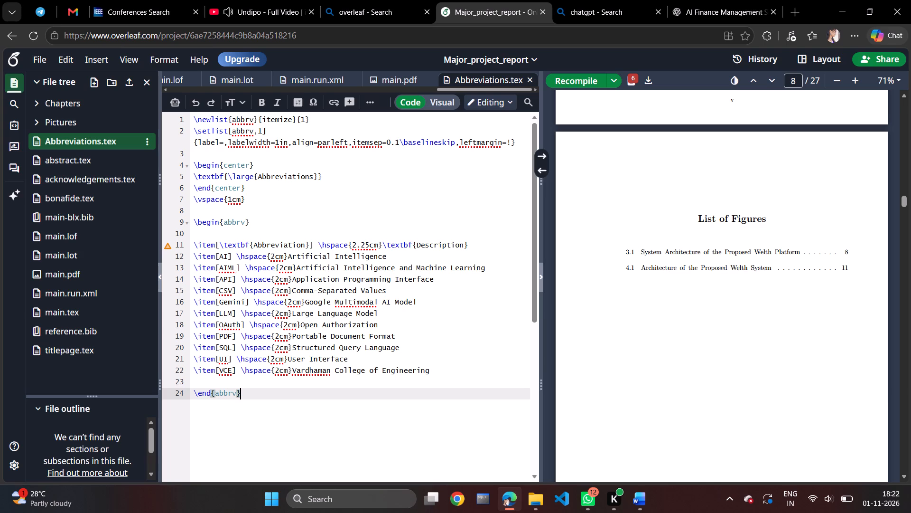
{"action": "scroll", "coordinate": [689, 264], "scroll_direction": "up", "scroll_amount": 6}
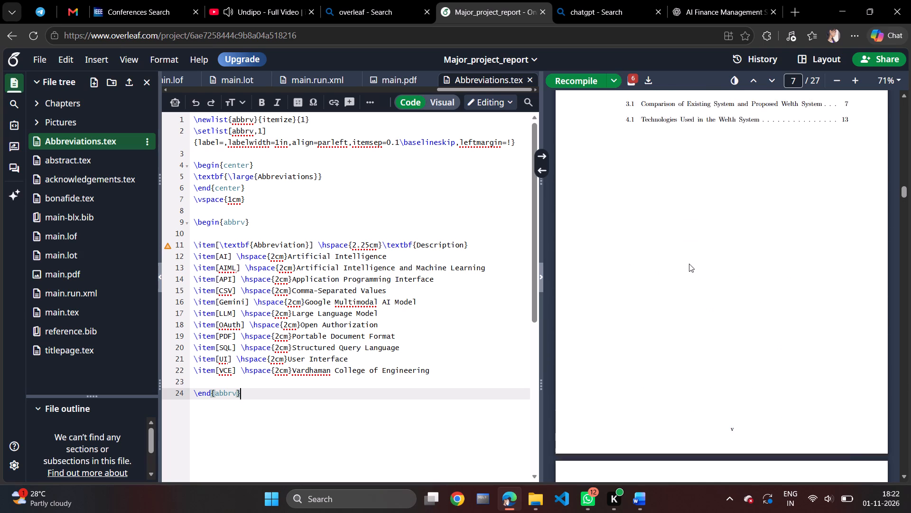
{"action": "scroll", "coordinate": [689, 264], "scroll_direction": "up", "scroll_amount": 3}
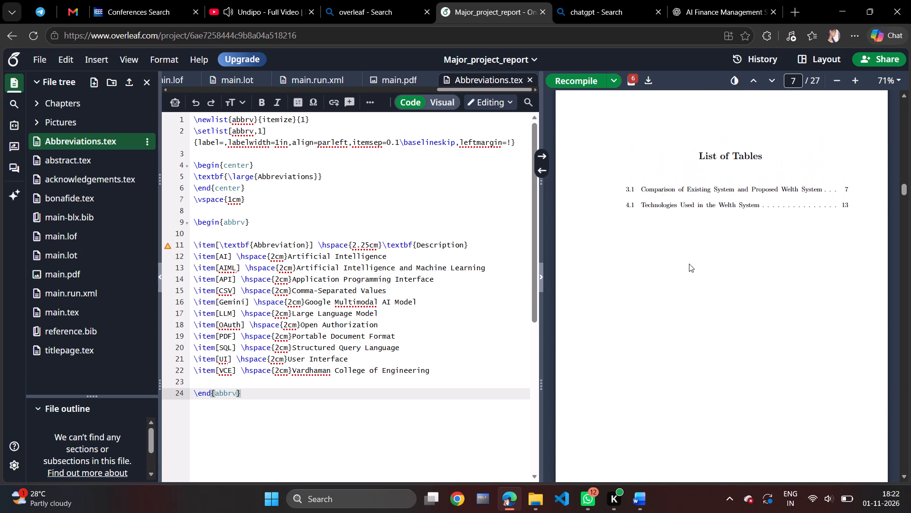
{"action": "scroll", "coordinate": [689, 264], "scroll_direction": "up", "scroll_amount": 5}
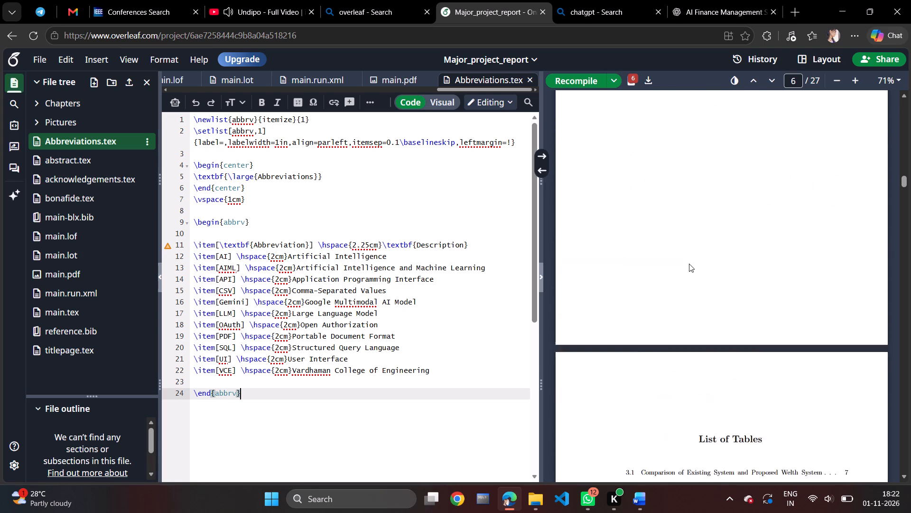
{"action": "scroll", "coordinate": [689, 264], "scroll_direction": "up", "scroll_amount": 3}
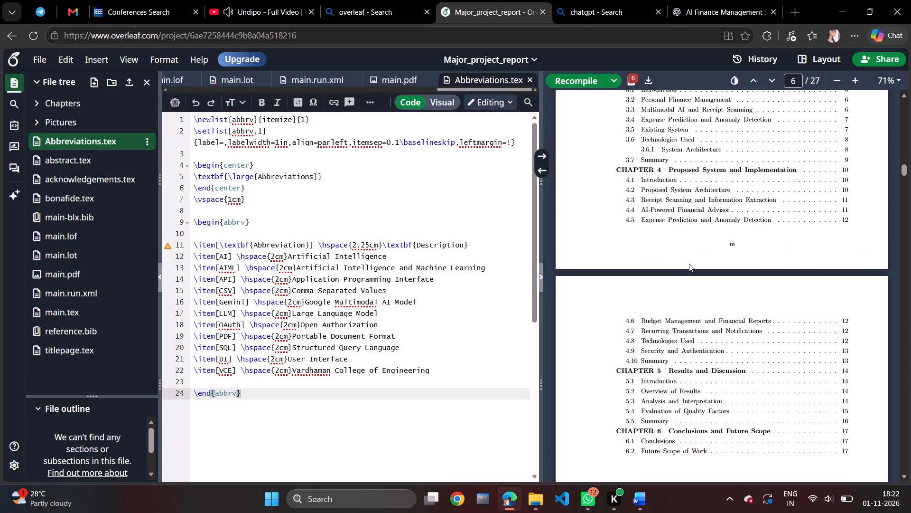
{"action": "scroll", "coordinate": [689, 264], "scroll_direction": "up", "scroll_amount": 4}
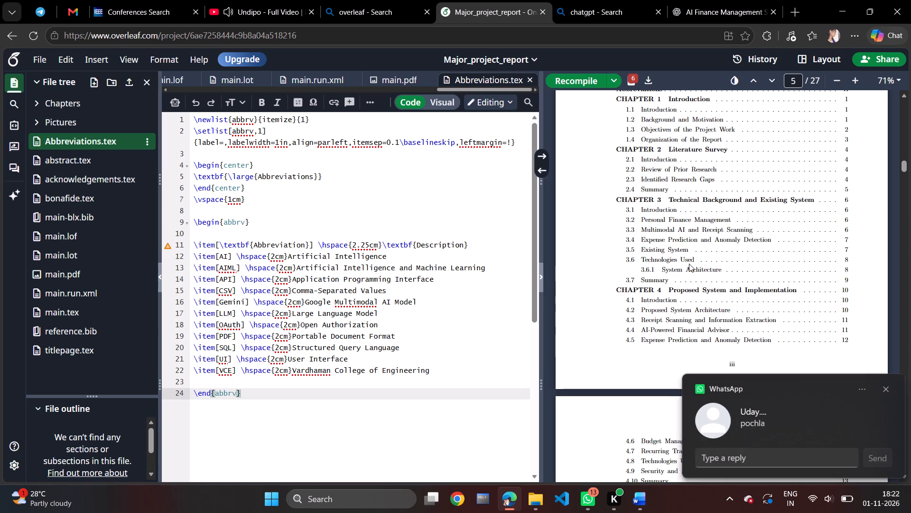
{"action": "scroll", "coordinate": [689, 264], "scroll_direction": "up", "scroll_amount": 3}
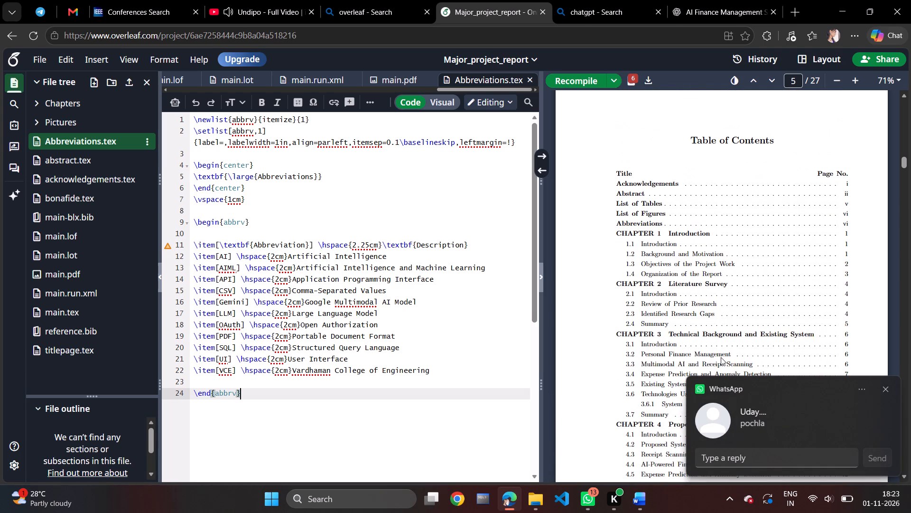
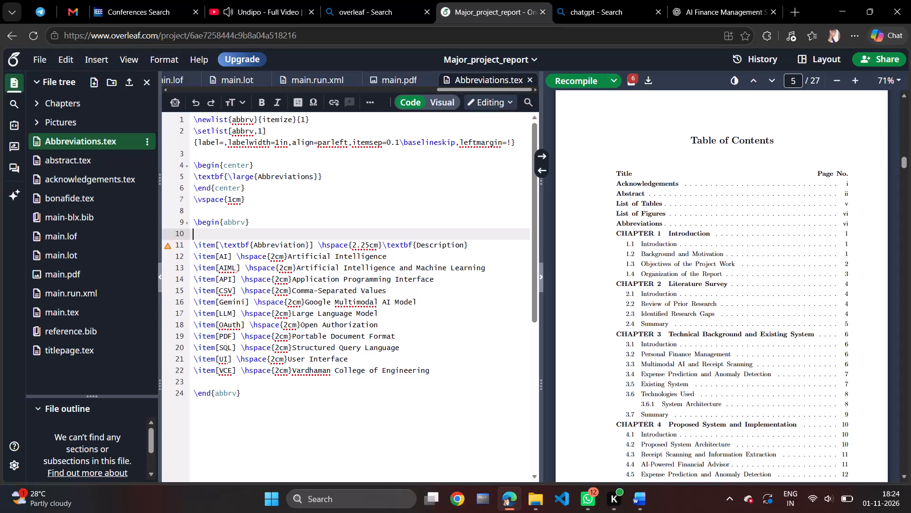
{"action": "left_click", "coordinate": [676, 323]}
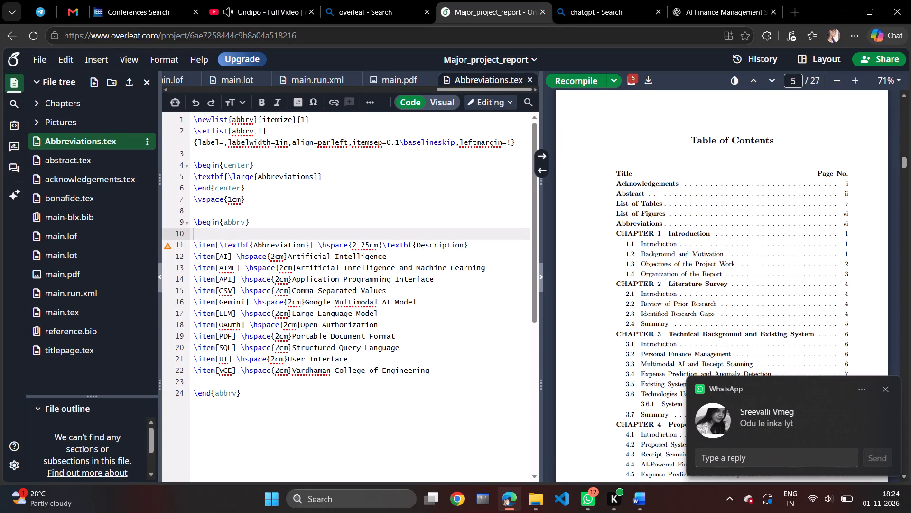